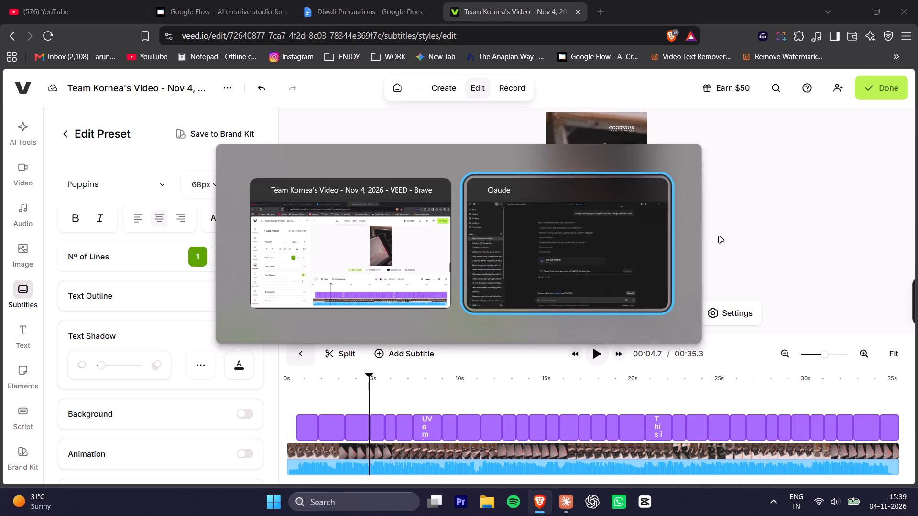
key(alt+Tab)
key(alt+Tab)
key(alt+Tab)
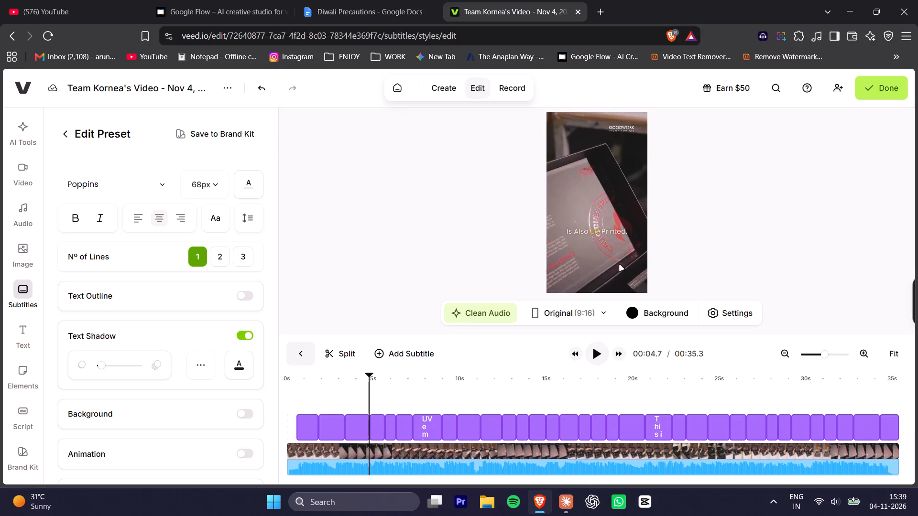
Play back the subtitles from about 1 second to 10 seconds to review them, and return the playhead to 1 second.
drag(350, 375, 231, 387)
alt+scroll(366, 387, up, 5)
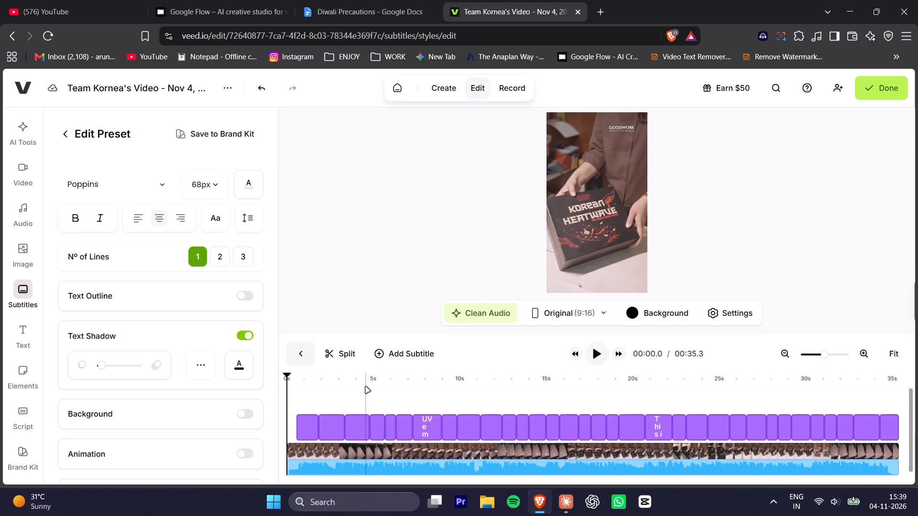
alt+scroll(345, 390, down, 2)
alt+scroll(341, 390, up, 1)
ctrl+scroll(341, 390, up, 8)
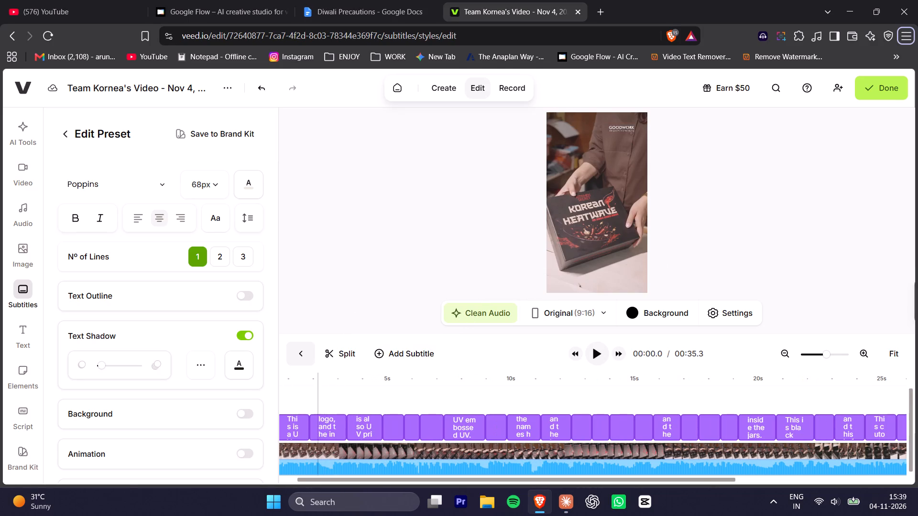
drag(317, 376, 224, 385)
alt+scroll(341, 394, up, 5)
ctrl+scroll(347, 393, down, 8)
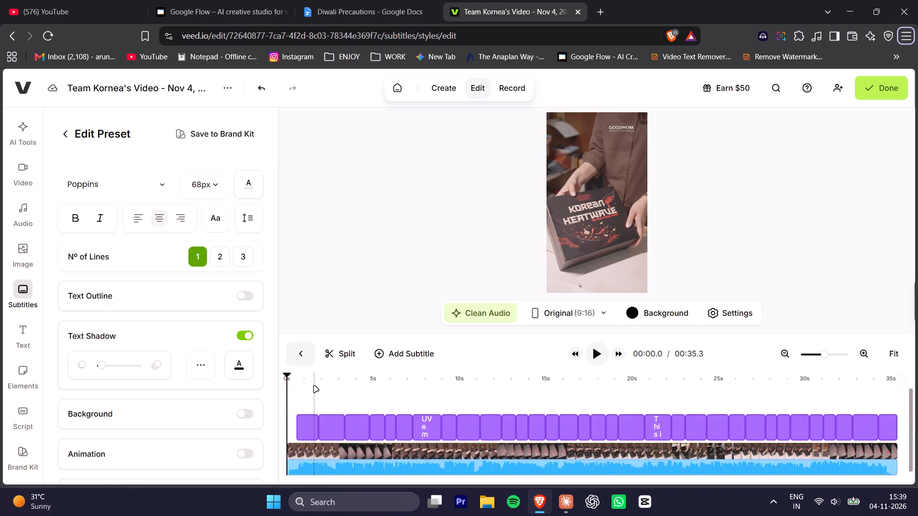
click(306, 380)
key(space)
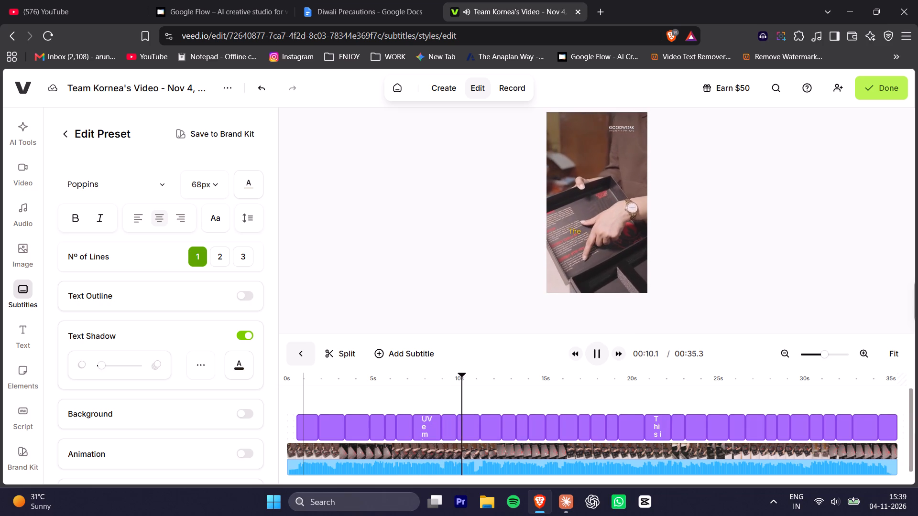
key(space)
click(304, 380)
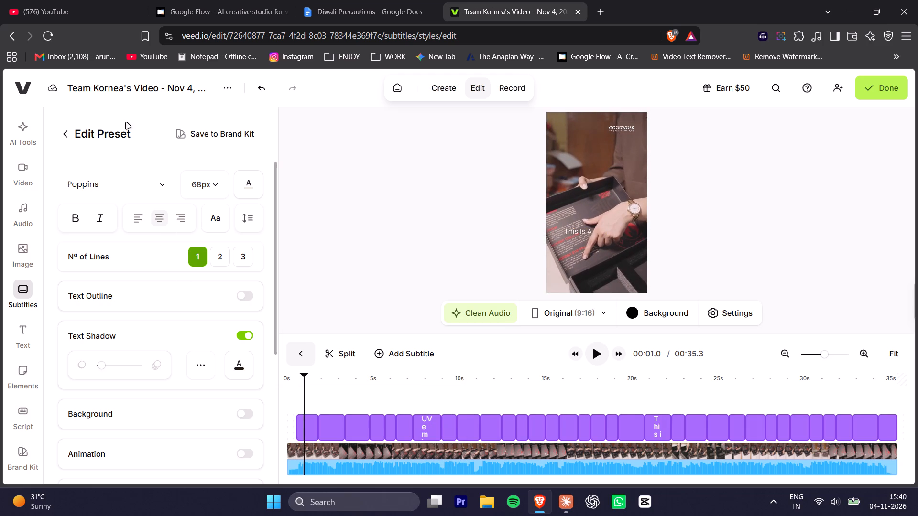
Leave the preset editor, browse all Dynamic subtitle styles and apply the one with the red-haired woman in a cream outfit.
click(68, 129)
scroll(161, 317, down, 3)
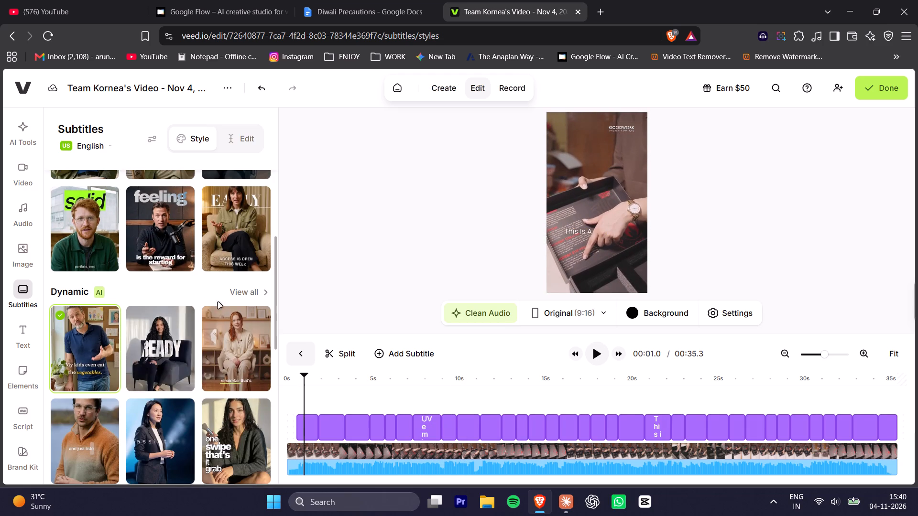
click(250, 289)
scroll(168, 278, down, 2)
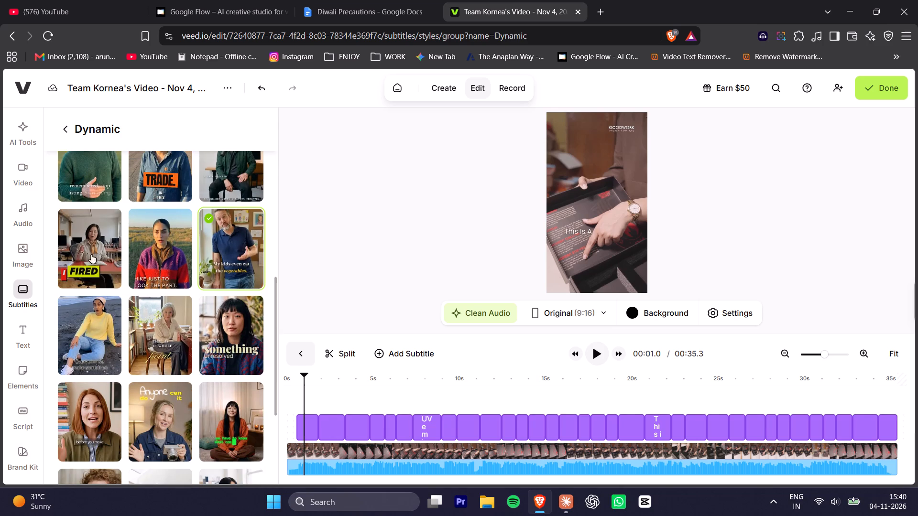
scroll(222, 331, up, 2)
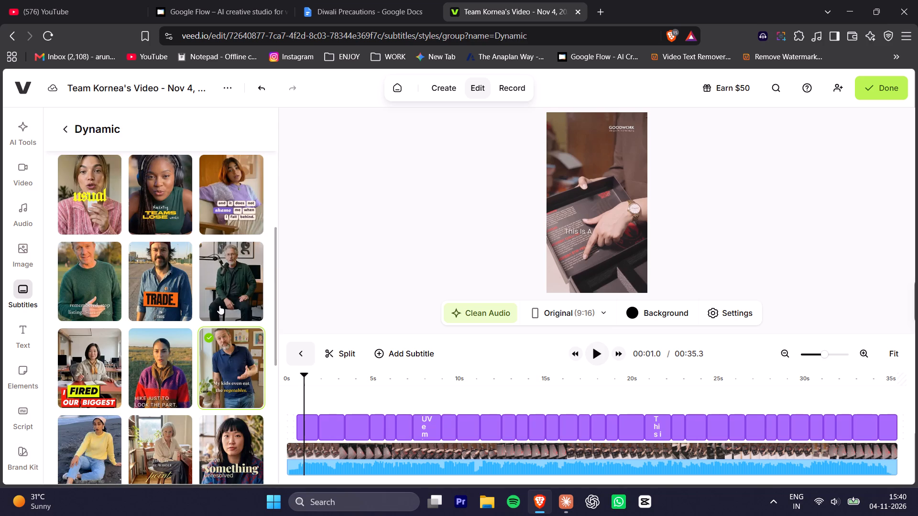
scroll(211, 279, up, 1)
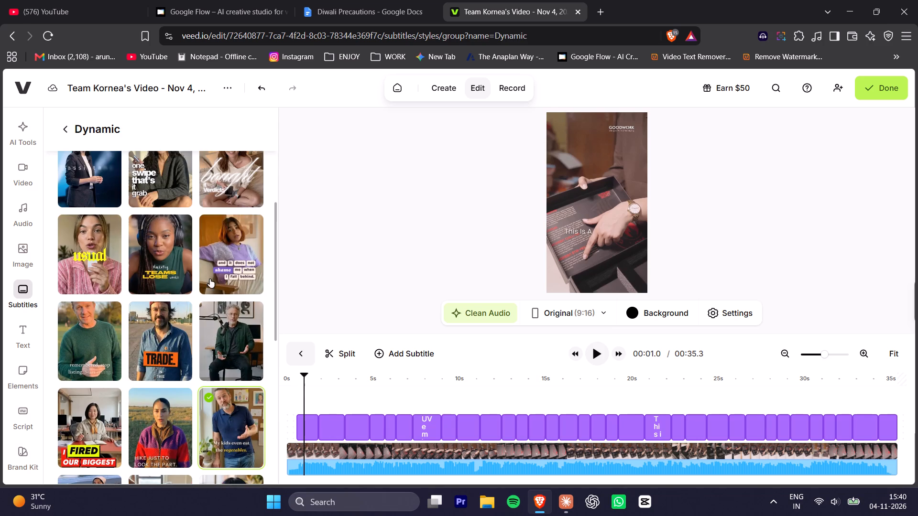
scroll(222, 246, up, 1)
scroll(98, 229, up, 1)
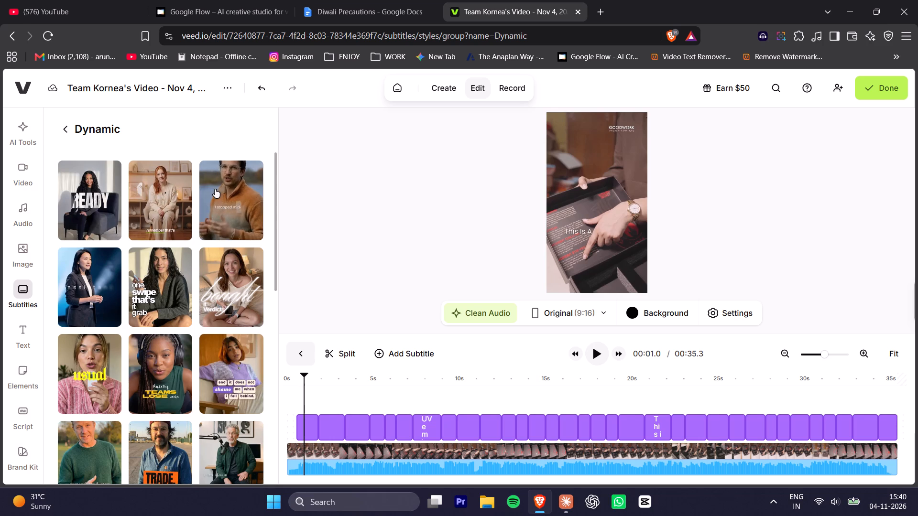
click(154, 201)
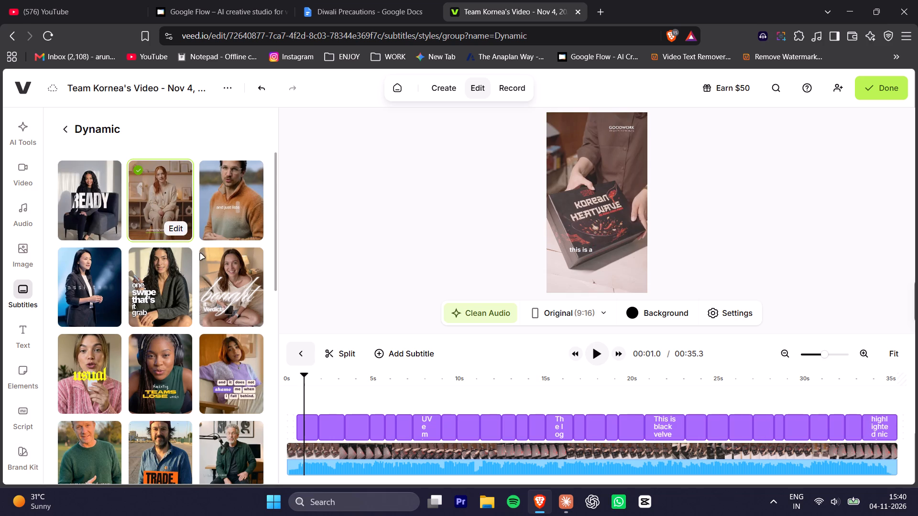
Play back the opening two seconds or so to review the newly applied subtitle style.
drag(307, 379, 294, 382)
key(space)
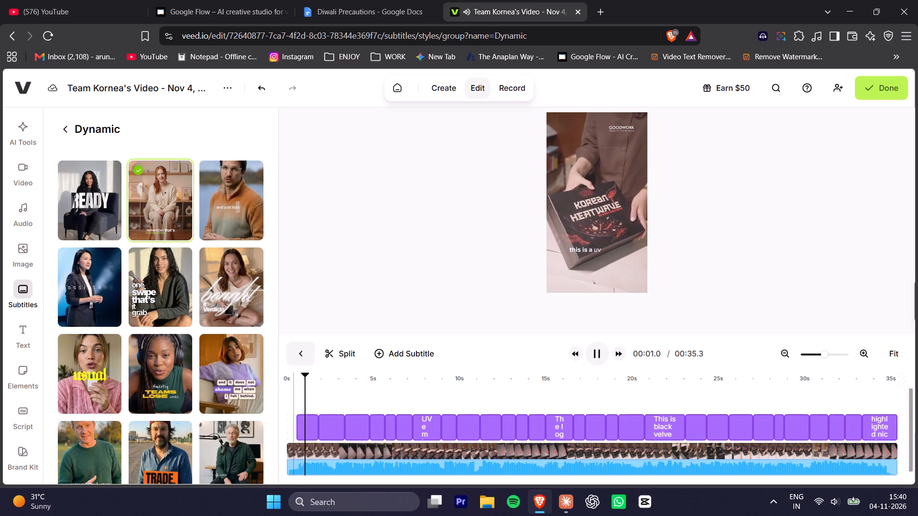
key(space)
key(space)
key(space)
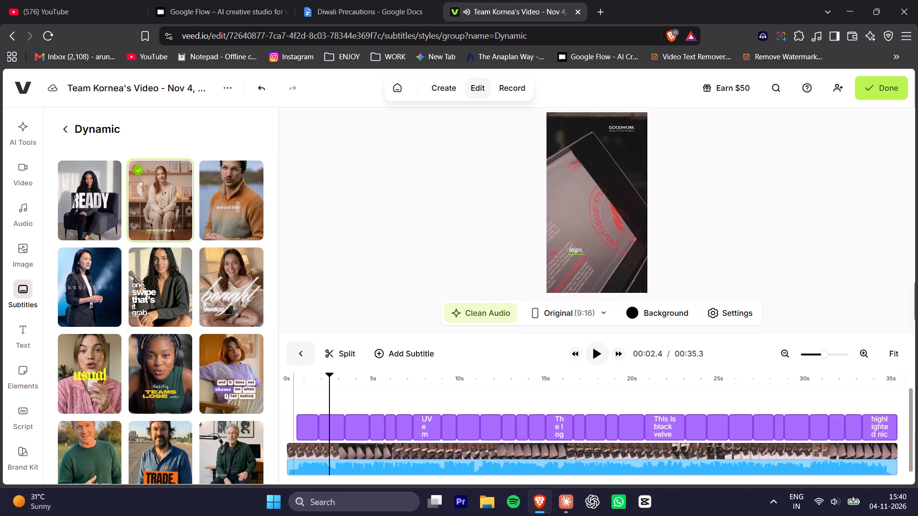
Apply the Dynamic subtitle style with the large script word "bought" and preview it from the start of the video.
click(233, 296)
drag(303, 380, 282, 381)
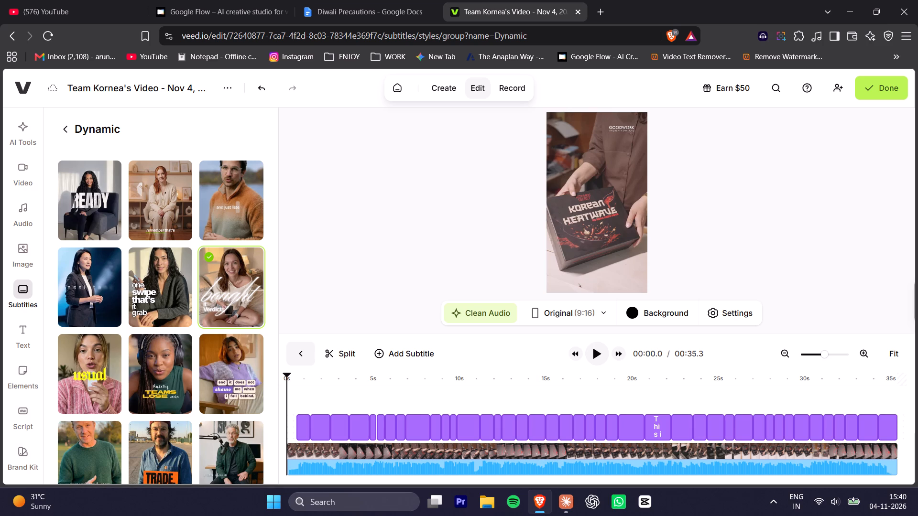
key(space)
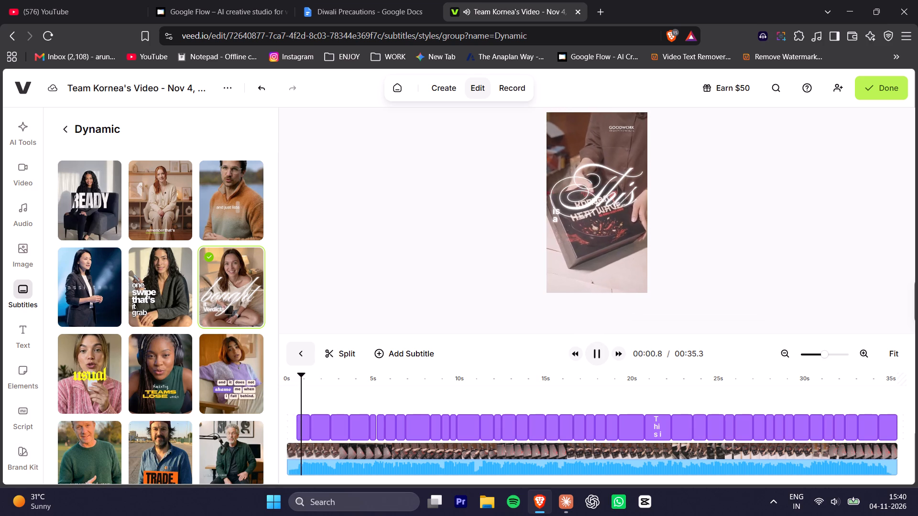
key(space)
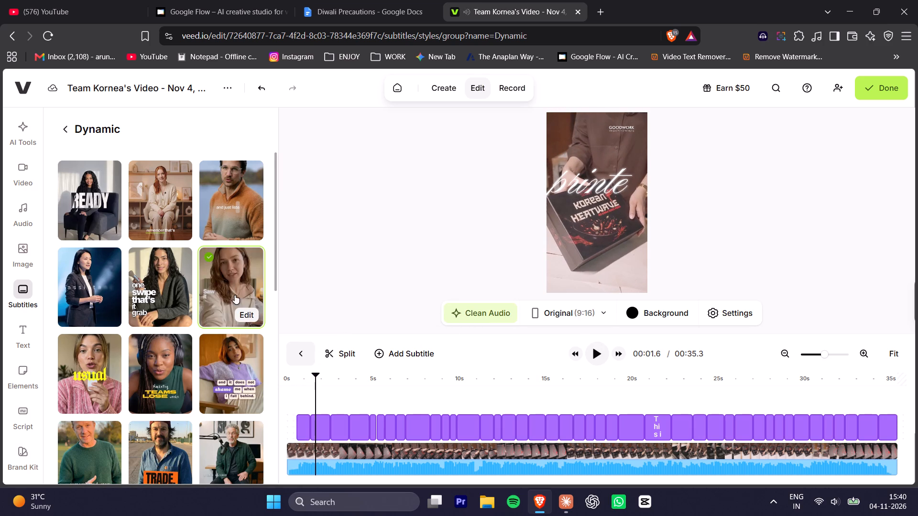
Open the script-style subtitle preset for editing, centre-align its text and set the main font to Poppins.
click(248, 318)
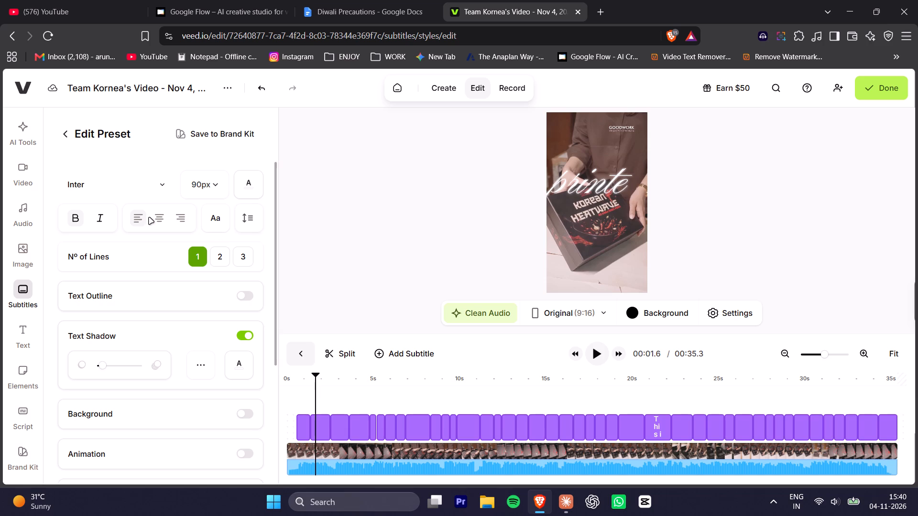
click(160, 219)
click(125, 180)
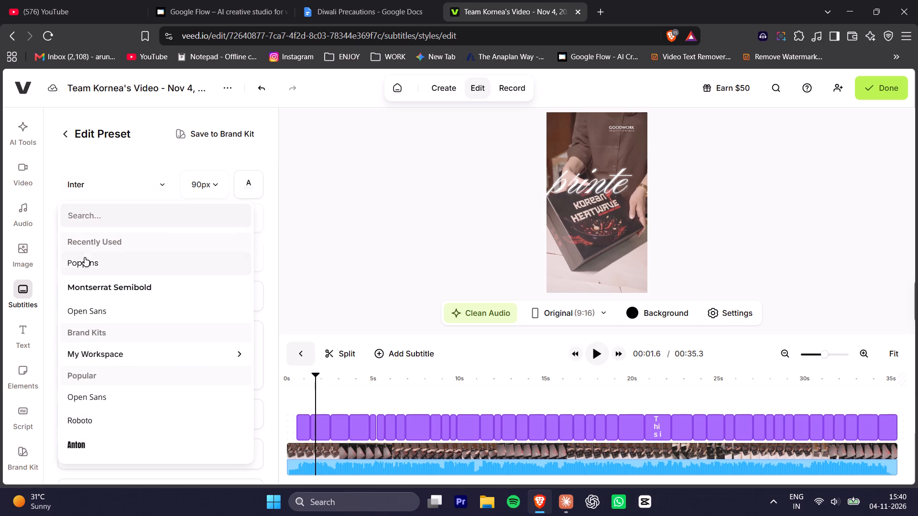
click(85, 258)
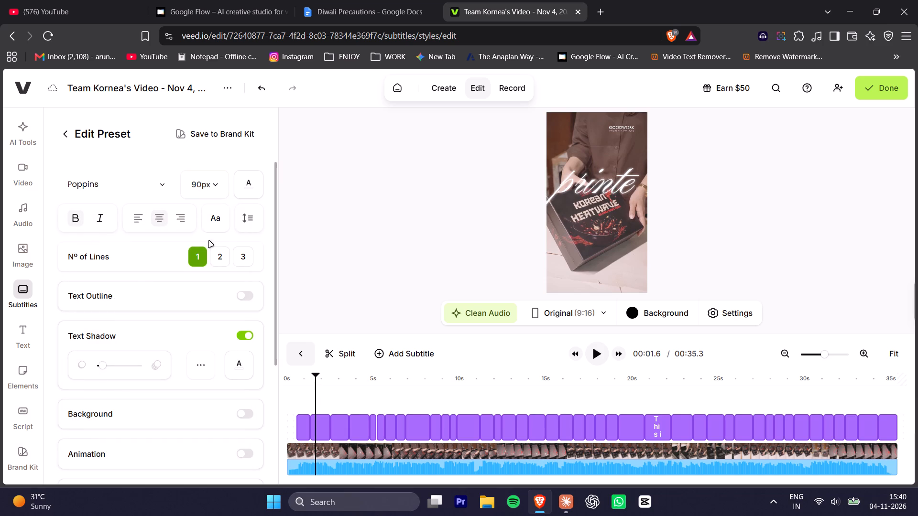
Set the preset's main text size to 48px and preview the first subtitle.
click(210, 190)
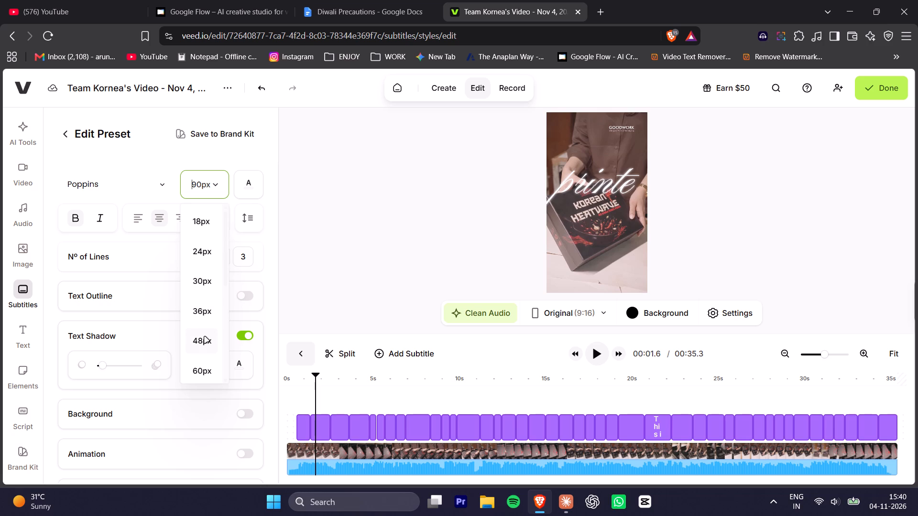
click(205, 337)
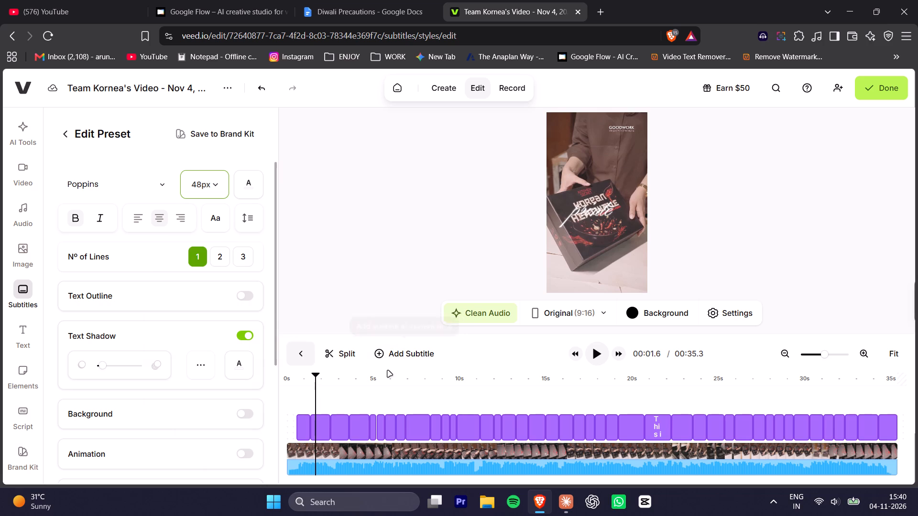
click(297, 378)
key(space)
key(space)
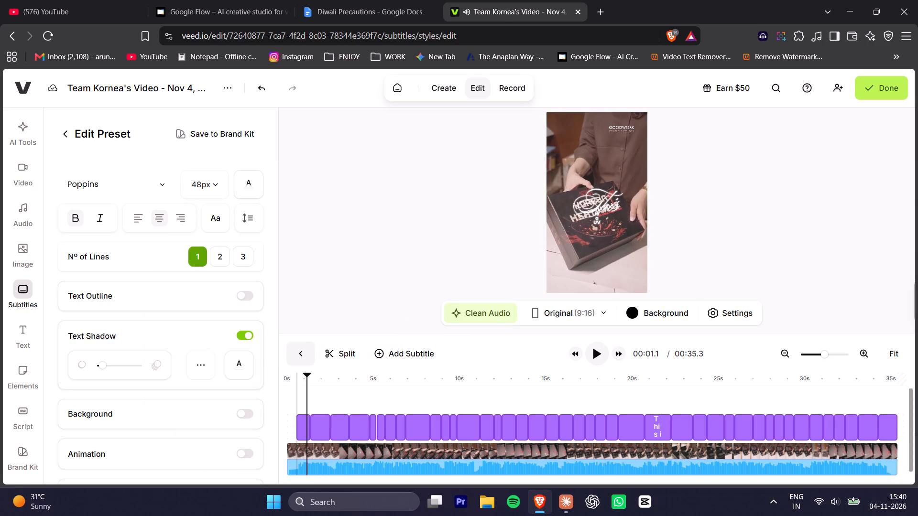
Set the preset's main text size to 60px.
scroll(160, 266, down, 2)
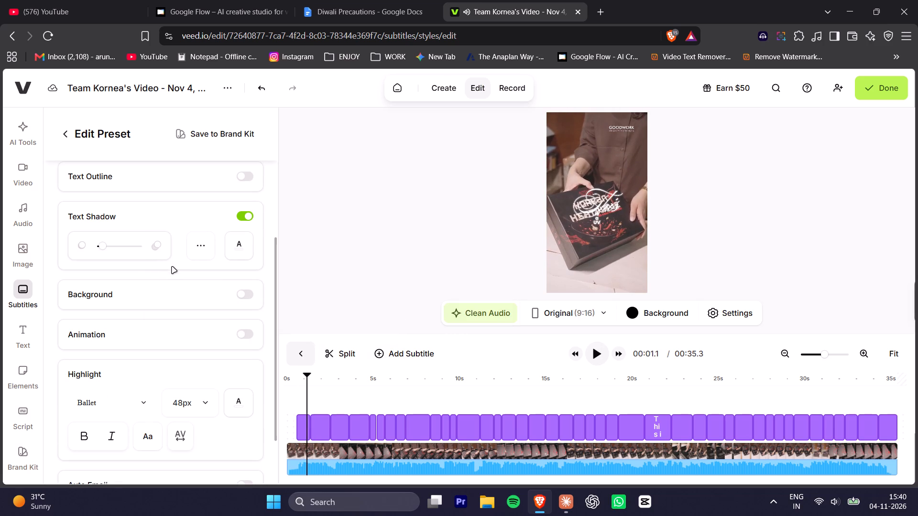
scroll(172, 258, up, 1)
scroll(154, 170, up, 2)
click(205, 181)
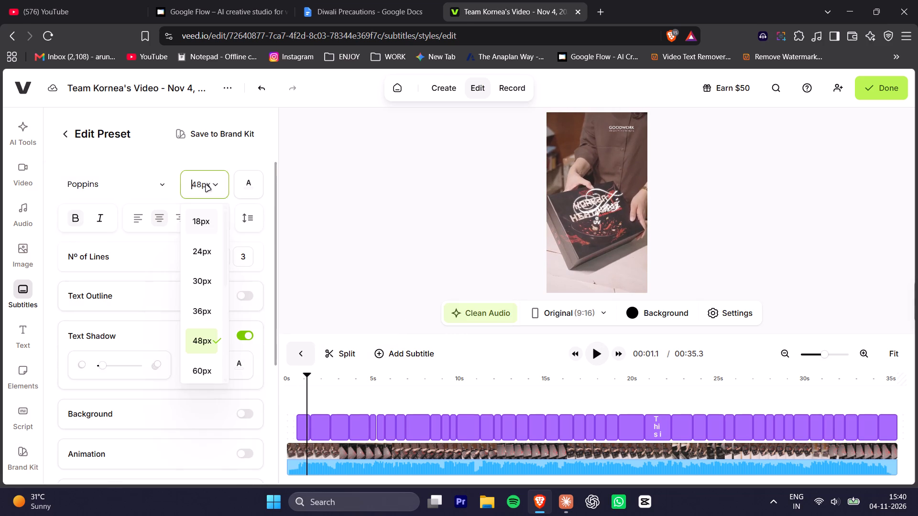
click(207, 365)
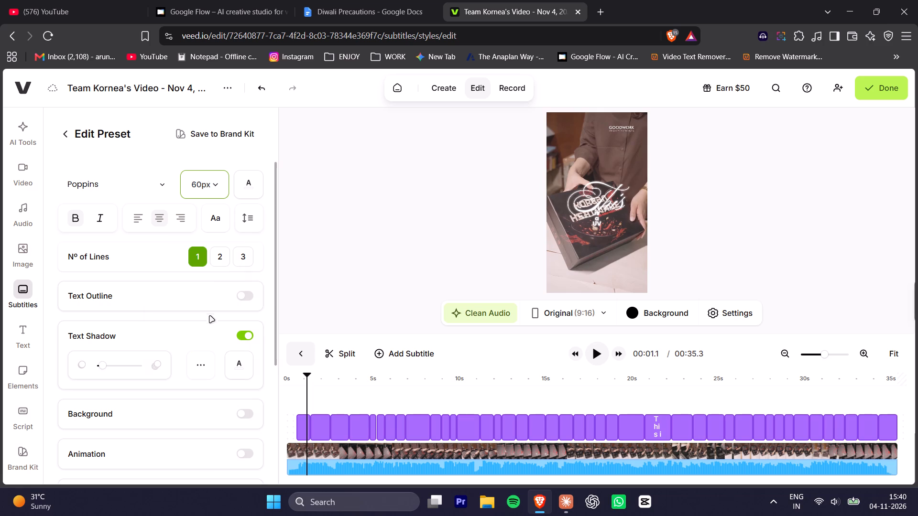
Set the letter casing of the preset's main text to Ab.
scroll(180, 312, down, 1)
scroll(142, 330, down, 1)
scroll(142, 305, up, 2)
click(220, 220)
click(319, 174)
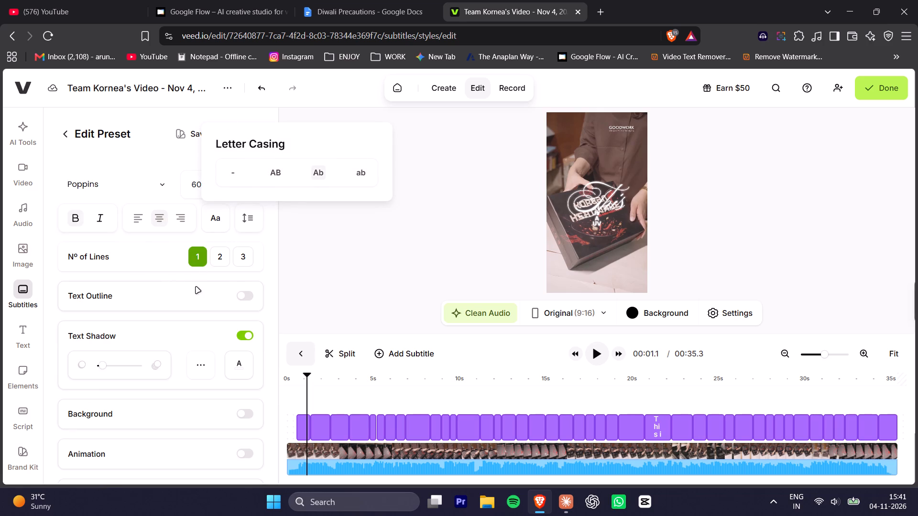
Set the preset's highlight font to Poppins and its highlight text size to 48px.
scroll(241, 283, down, 3)
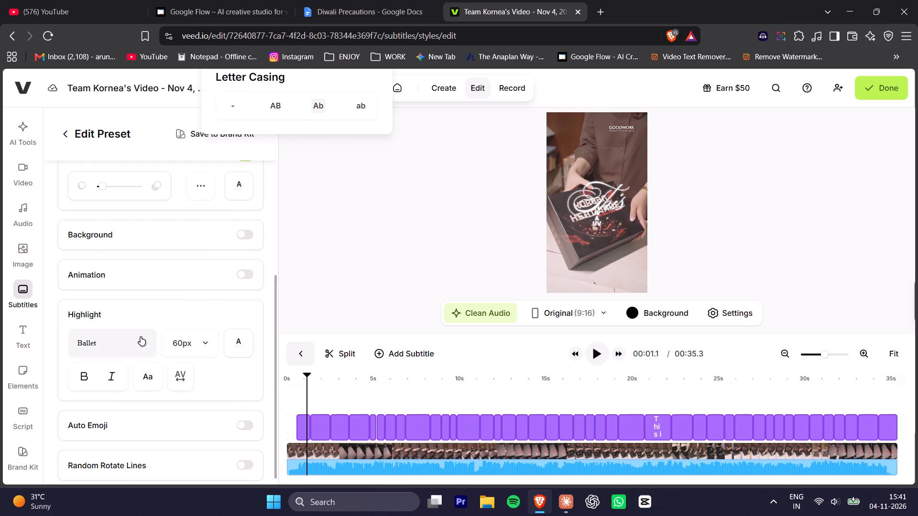
click(133, 340)
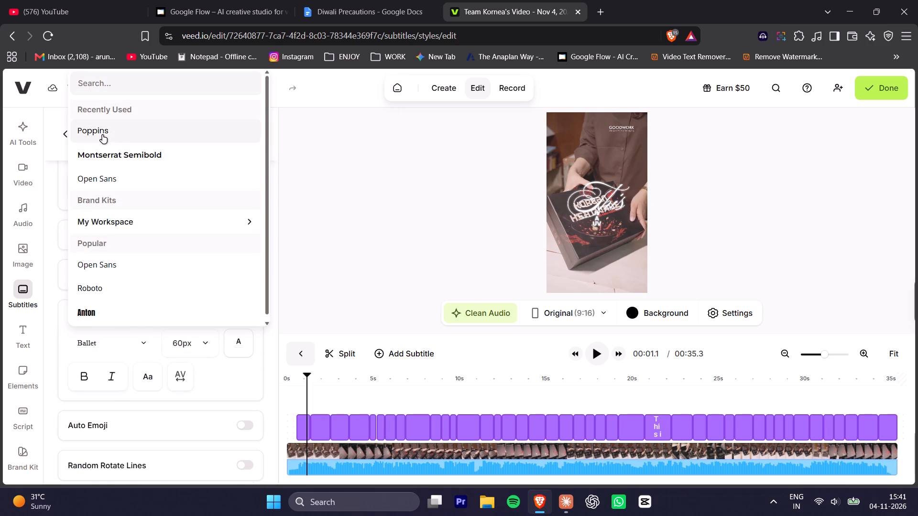
click(102, 135)
click(191, 344)
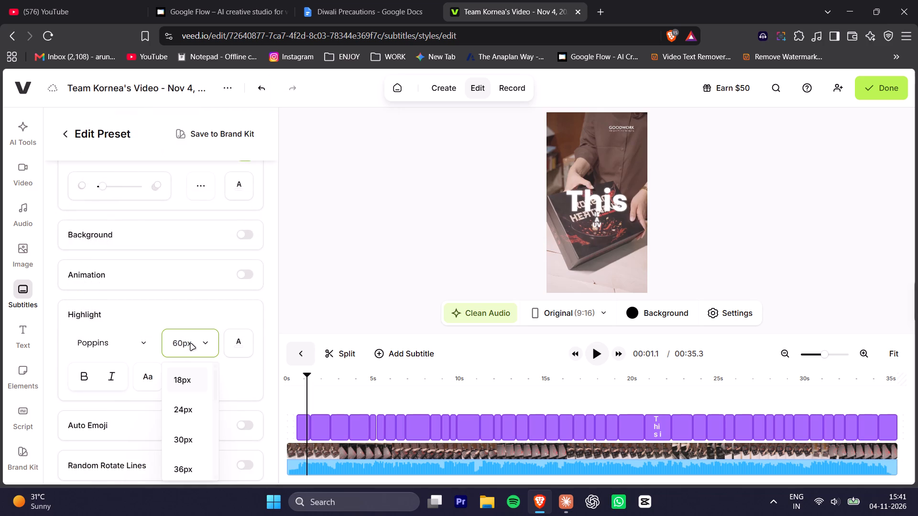
scroll(187, 468, down, 1)
click(185, 438)
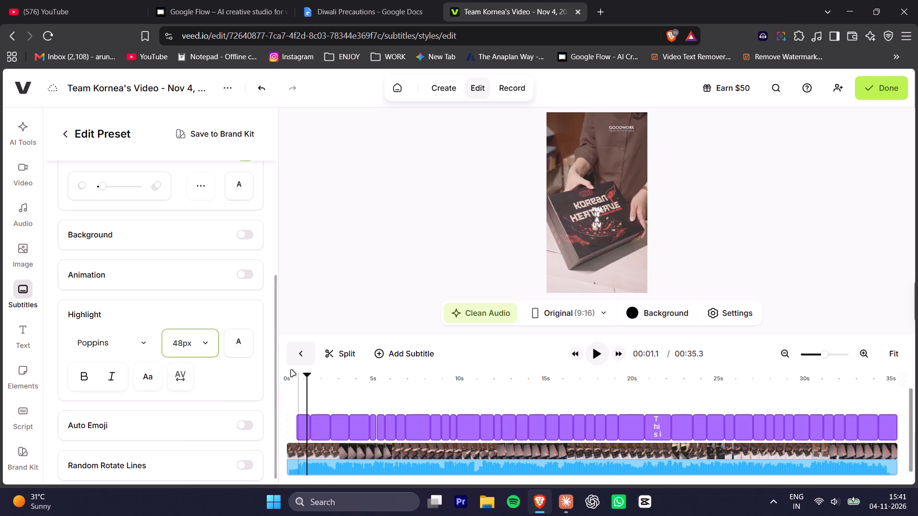
Check the letter casing option of the preset's highlight style.
click(145, 377)
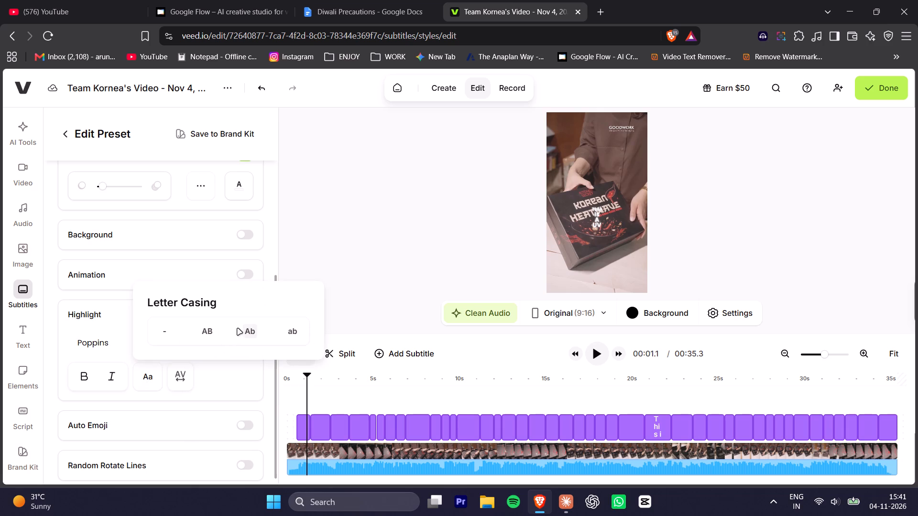
click(267, 244)
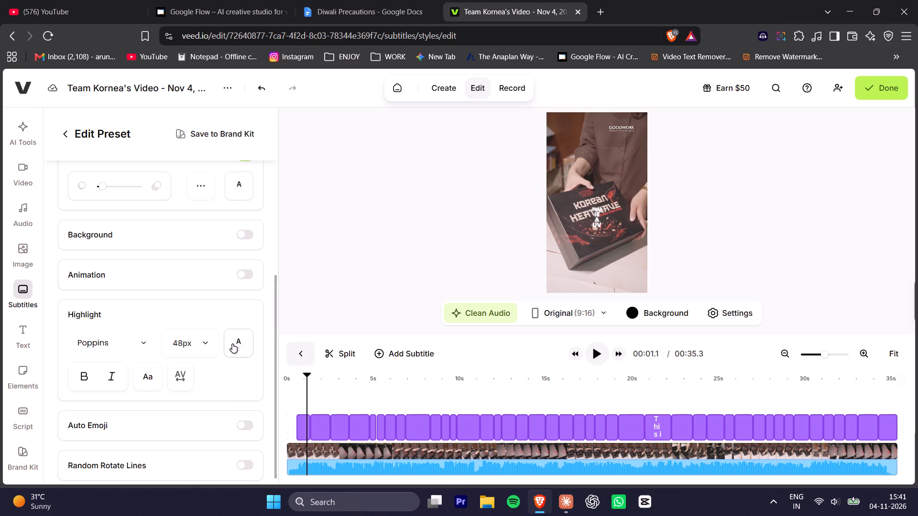
Check the text colour setting of the preset's highlight style.
click(233, 344)
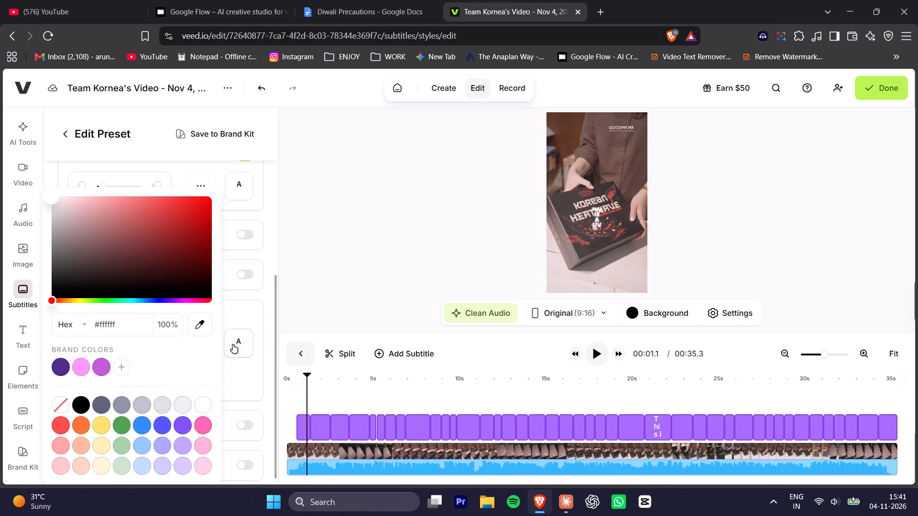
click(266, 247)
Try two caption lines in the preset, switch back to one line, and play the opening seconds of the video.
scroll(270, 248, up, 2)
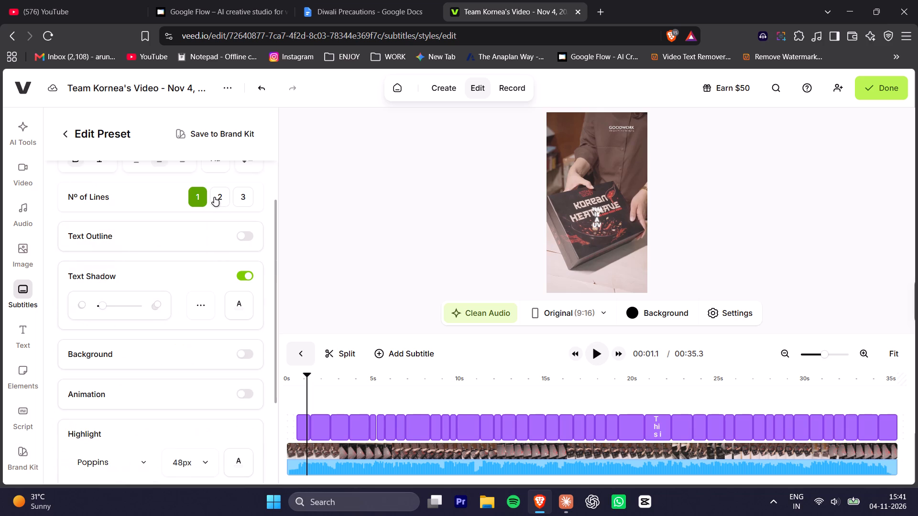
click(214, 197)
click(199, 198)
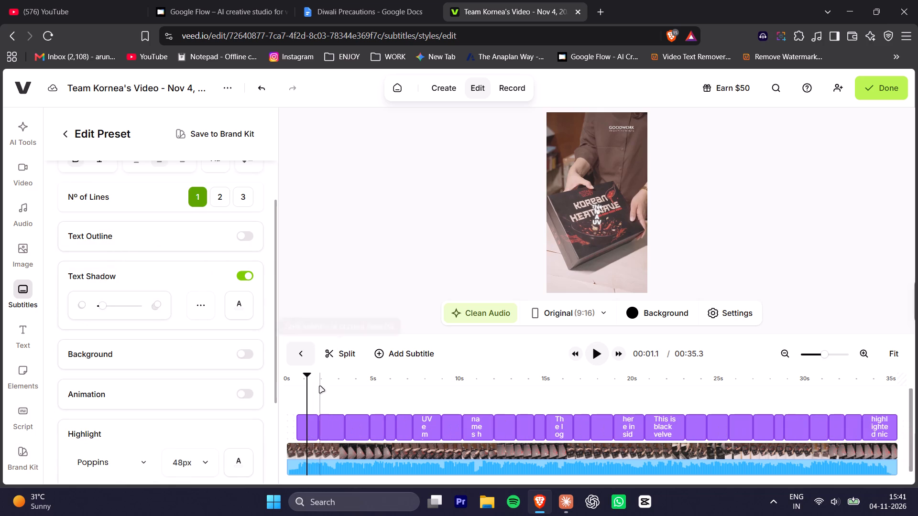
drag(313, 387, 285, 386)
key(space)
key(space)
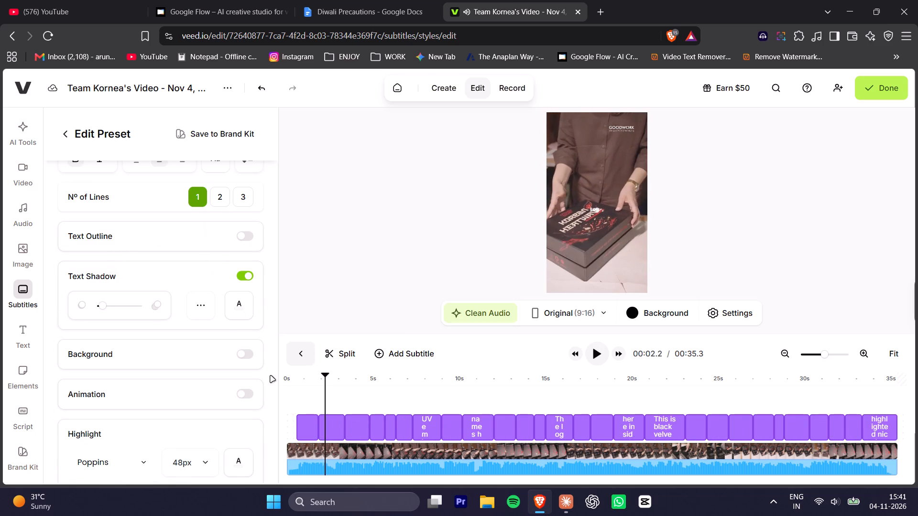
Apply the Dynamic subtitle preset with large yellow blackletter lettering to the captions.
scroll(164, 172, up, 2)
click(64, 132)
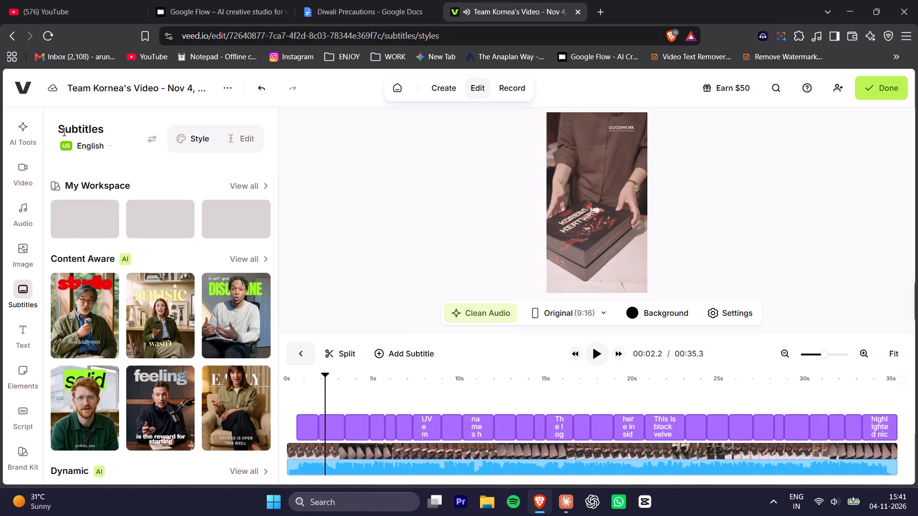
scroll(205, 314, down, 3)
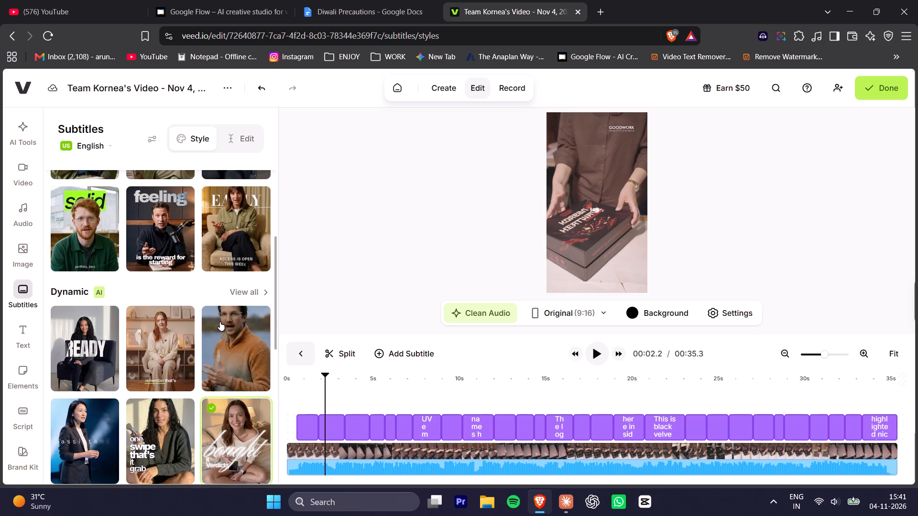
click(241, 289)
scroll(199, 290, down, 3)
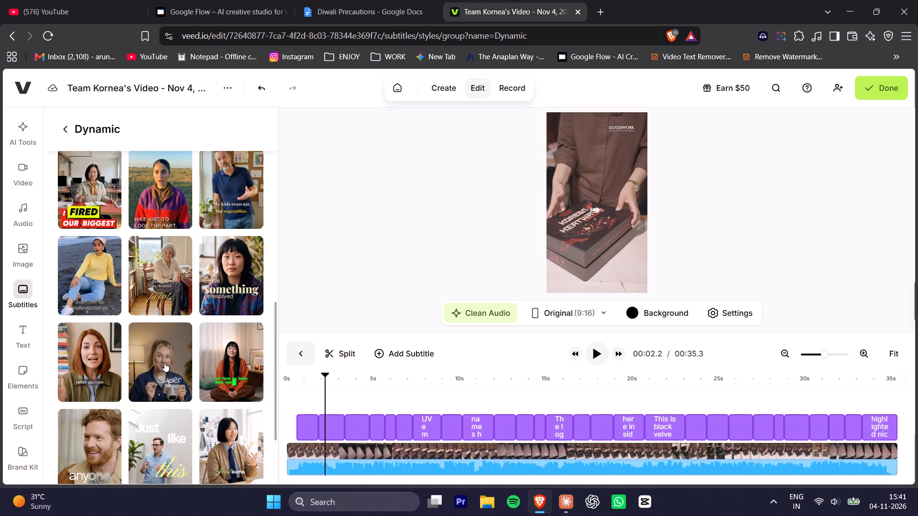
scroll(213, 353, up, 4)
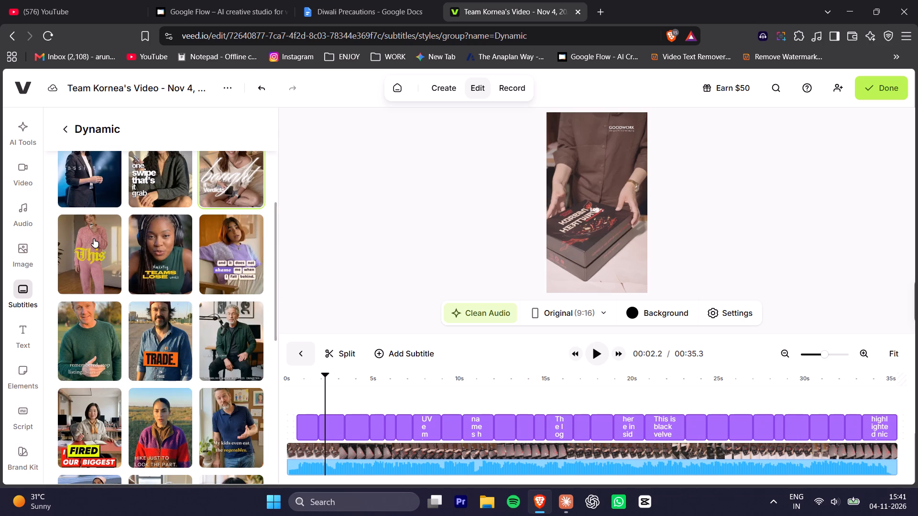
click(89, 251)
Play the opening seconds of the video to preview the yellow blackletter captions.
drag(315, 379, 305, 380)
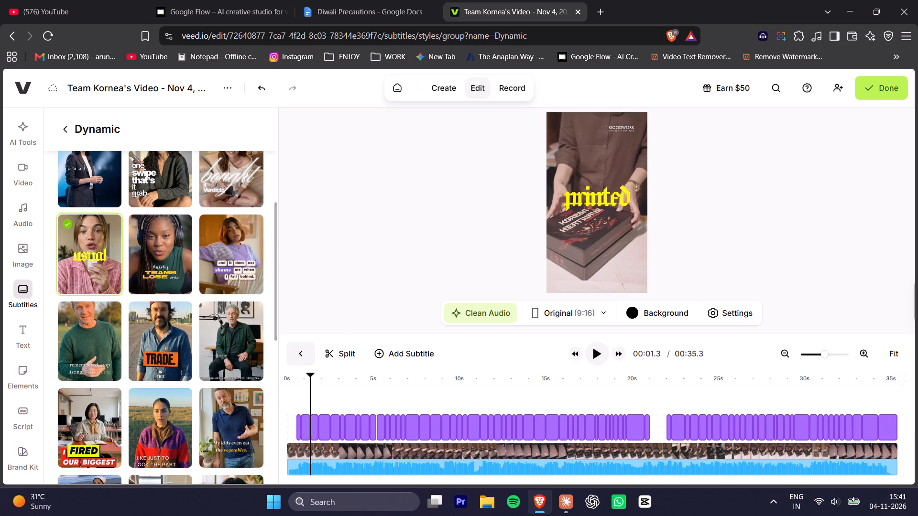
drag(305, 380, 297, 380)
key(space)
key(space)
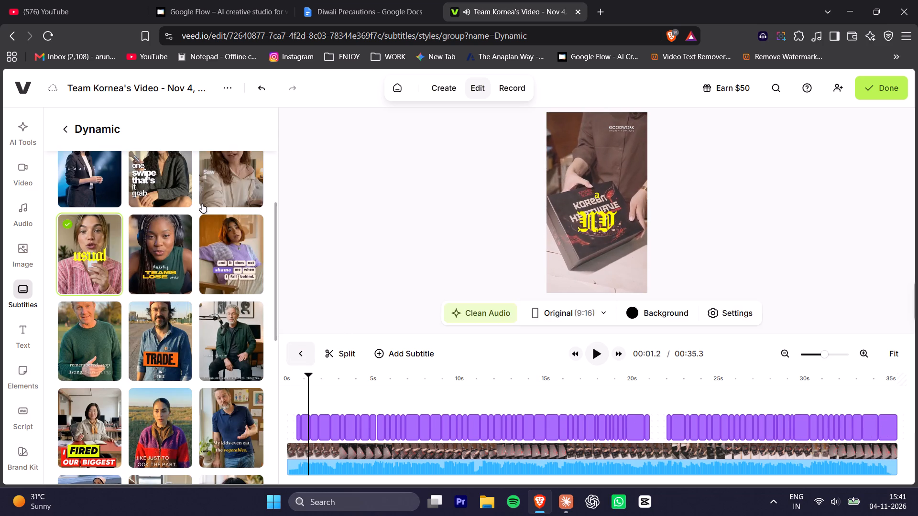
key(space)
key(space)
key(space)
key(space)
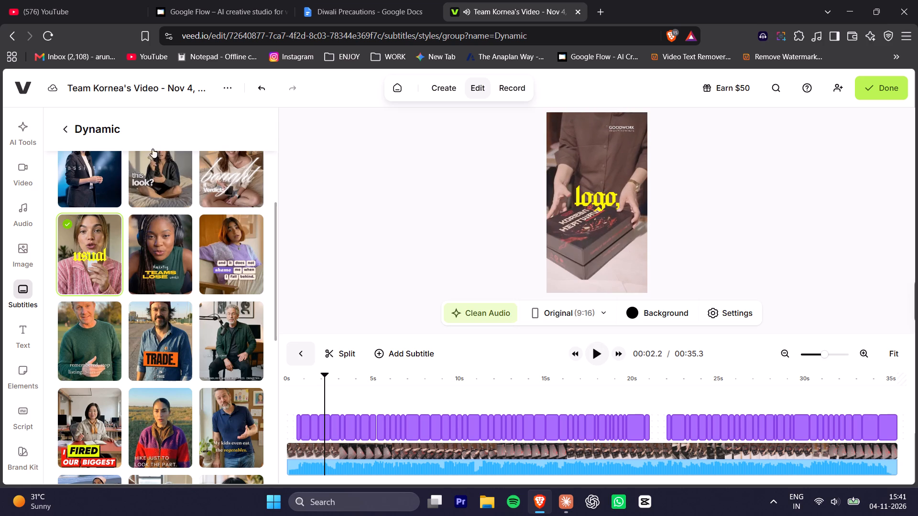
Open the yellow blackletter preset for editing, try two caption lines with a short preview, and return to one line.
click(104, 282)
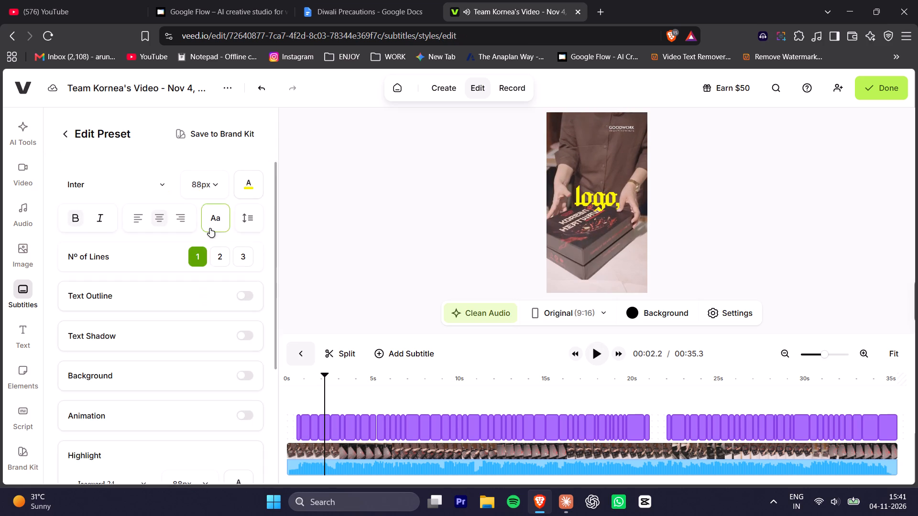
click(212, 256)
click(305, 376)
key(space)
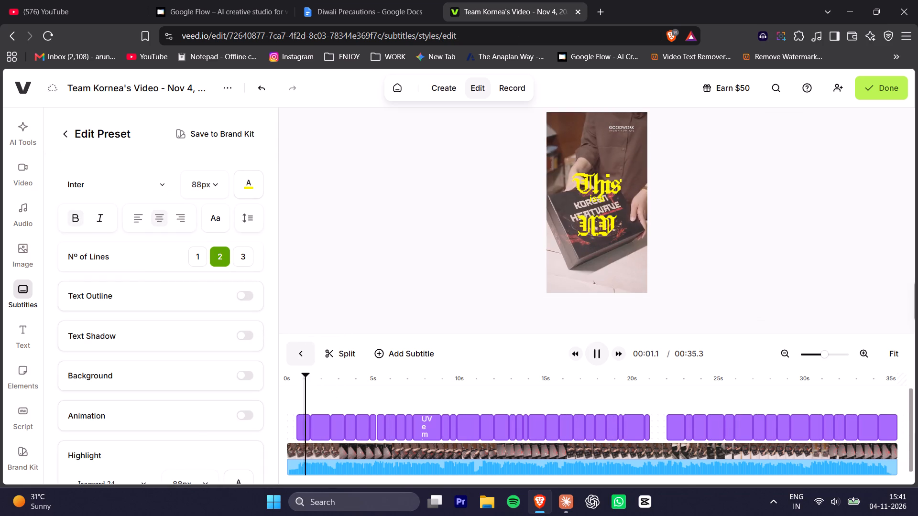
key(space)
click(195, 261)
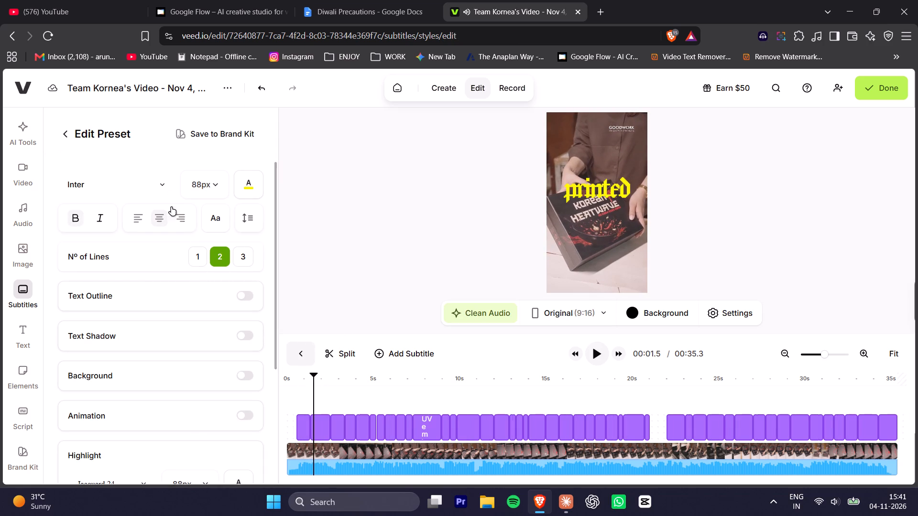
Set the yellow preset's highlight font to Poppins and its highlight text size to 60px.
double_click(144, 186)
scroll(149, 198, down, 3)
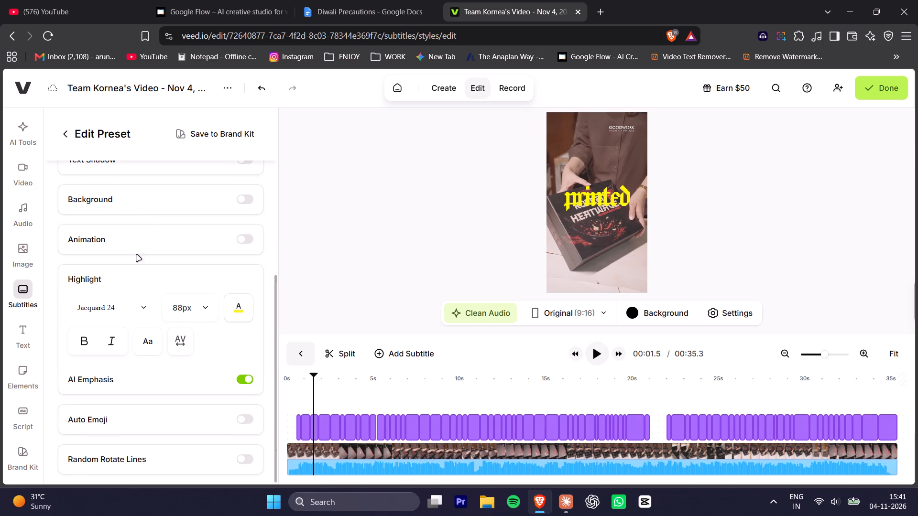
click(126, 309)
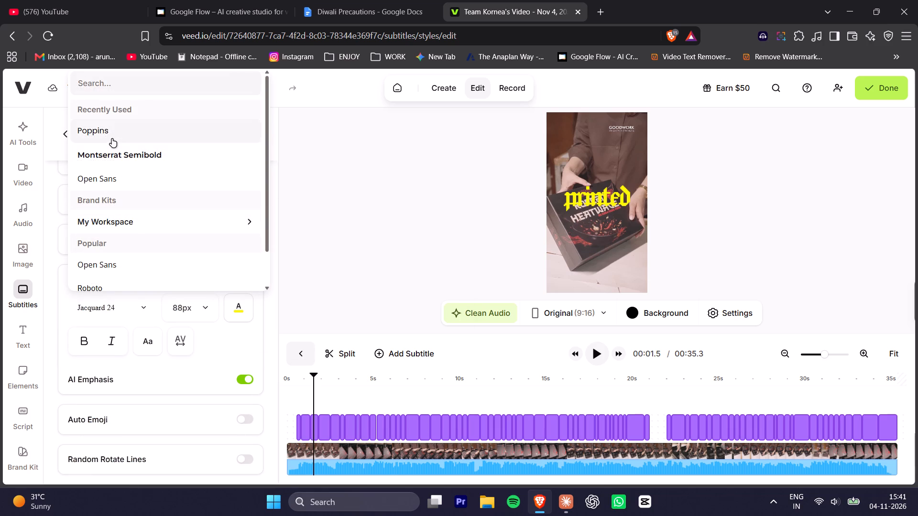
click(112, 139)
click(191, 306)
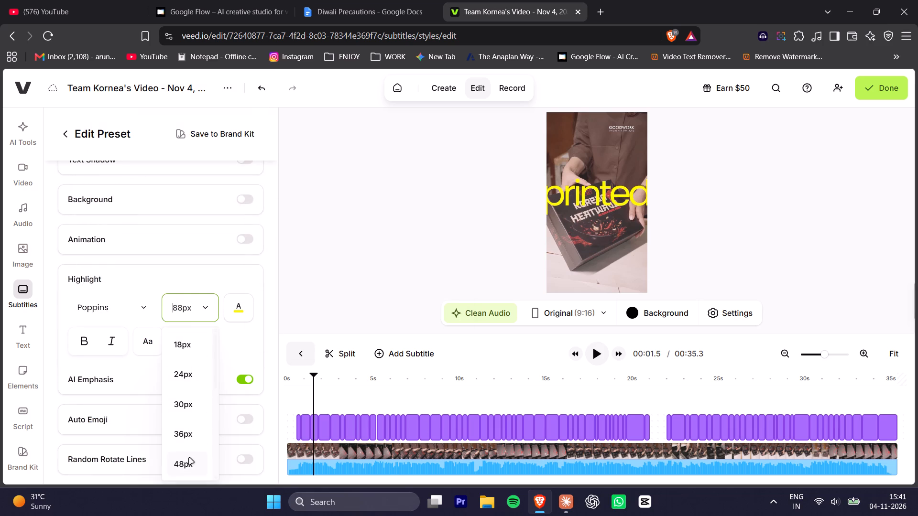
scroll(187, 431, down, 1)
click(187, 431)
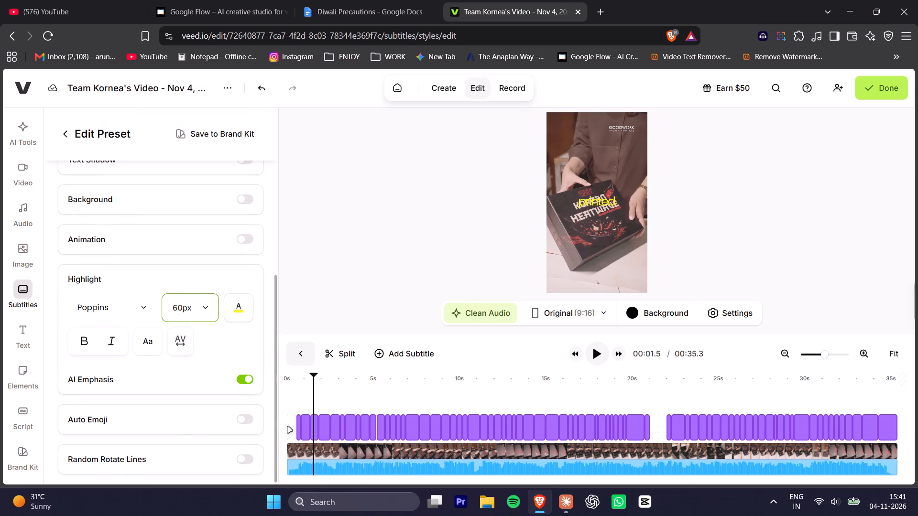
Play the opening seconds to preview the yellow captions in the Poppins highlight font.
drag(301, 386, 295, 385)
key(space)
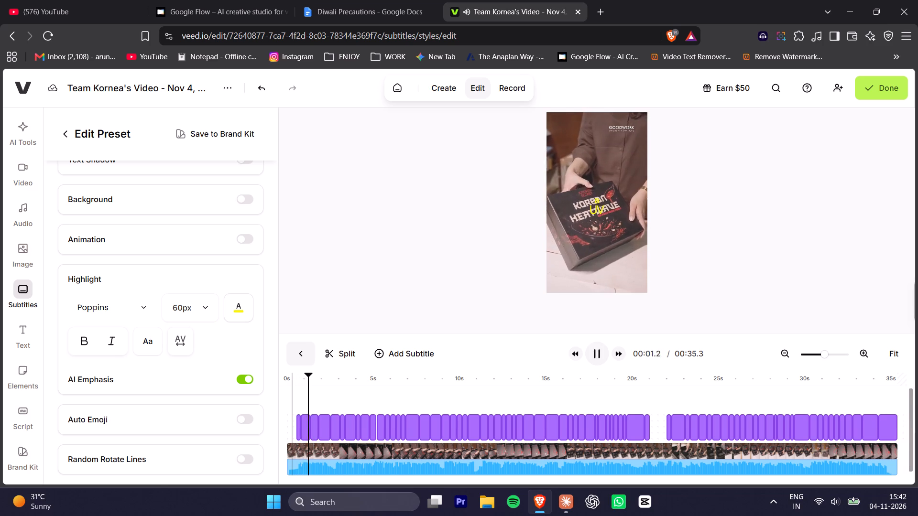
key(space)
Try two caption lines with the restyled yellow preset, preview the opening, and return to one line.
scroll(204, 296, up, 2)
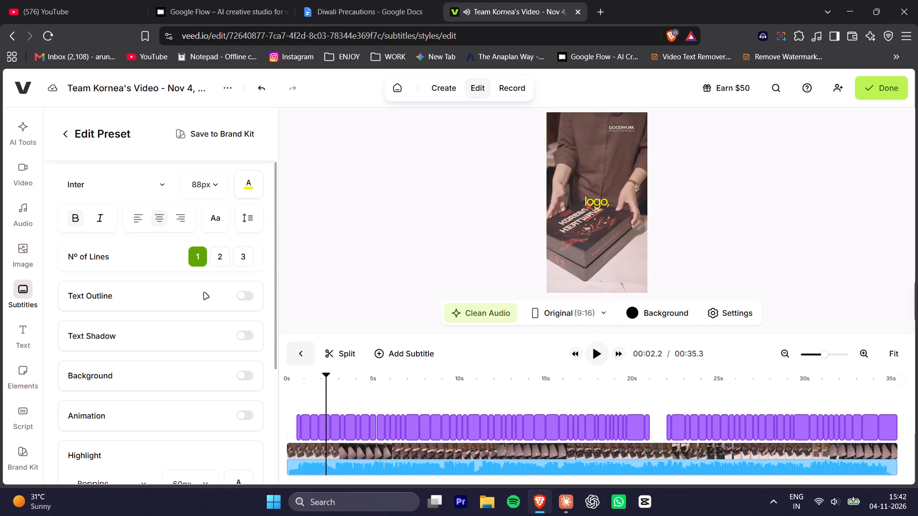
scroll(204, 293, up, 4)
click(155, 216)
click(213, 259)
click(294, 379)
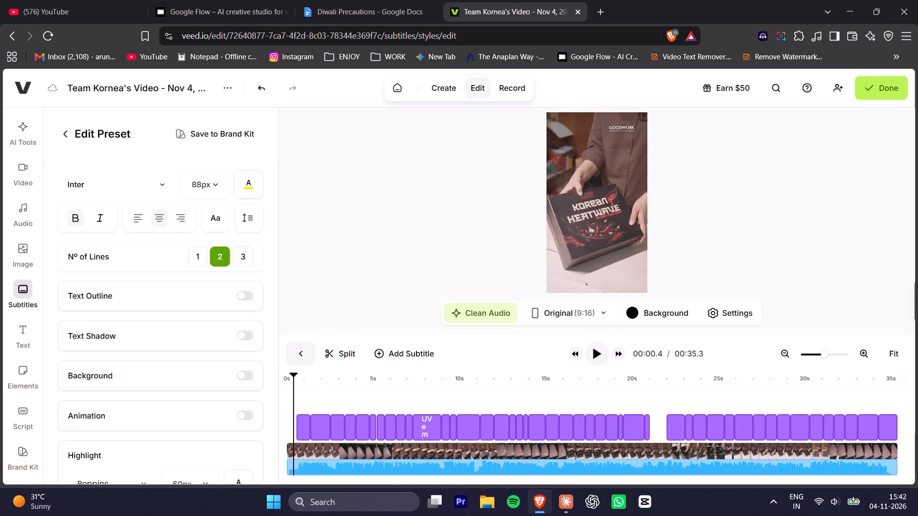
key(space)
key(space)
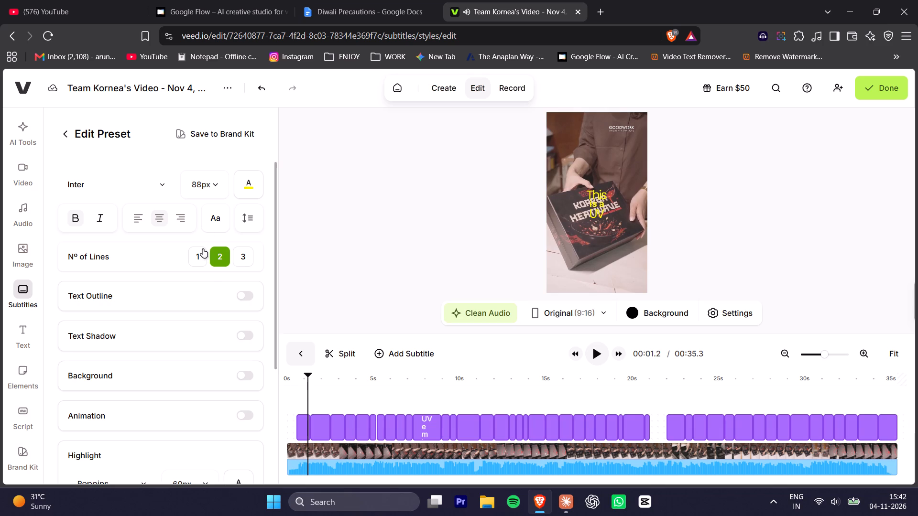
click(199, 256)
Play the first few seconds of the video to preview the yellow single-line captions.
click(294, 385)
key(space)
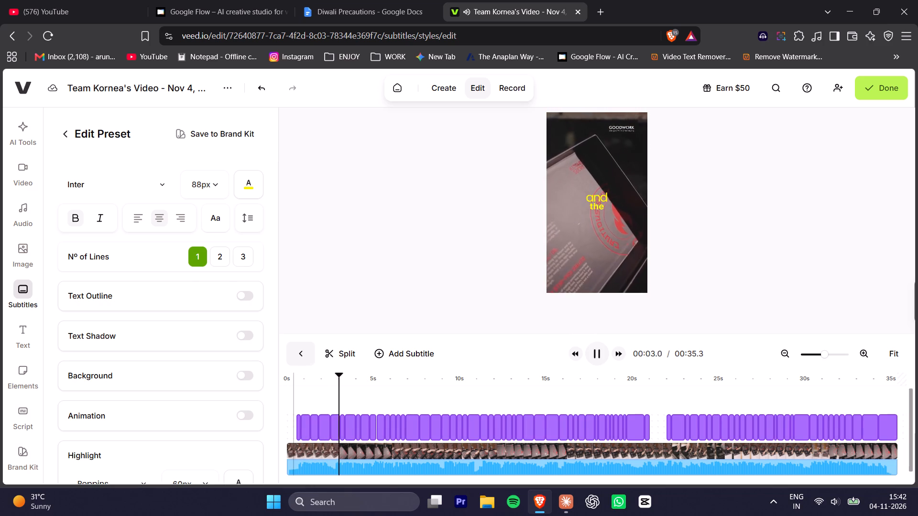
key(space)
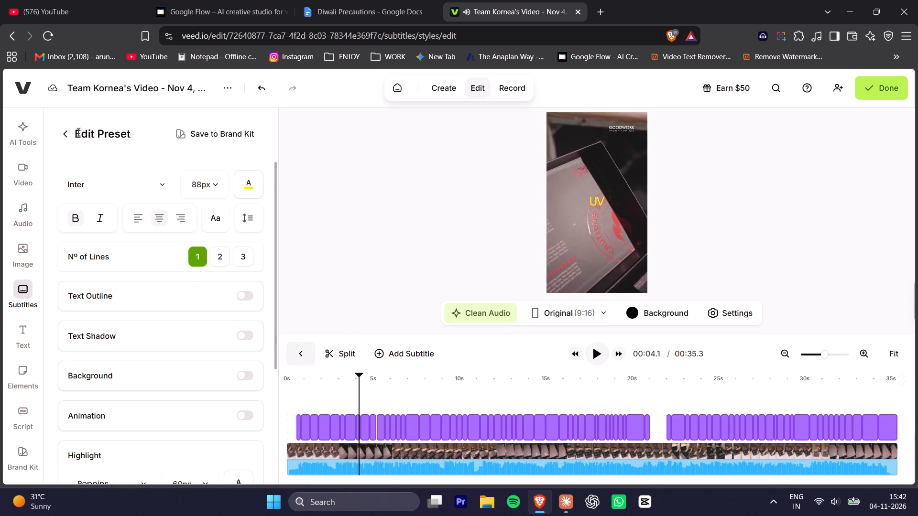
Apply the Dynamic subtitle preset whose sample reads "Just like this" with the last word in script lettering.
click(67, 134)
scroll(176, 308, down, 4)
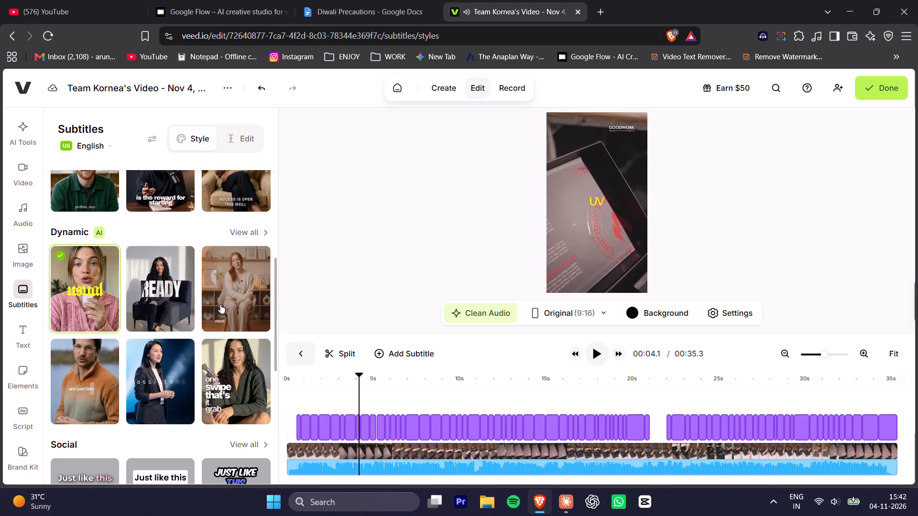
click(242, 235)
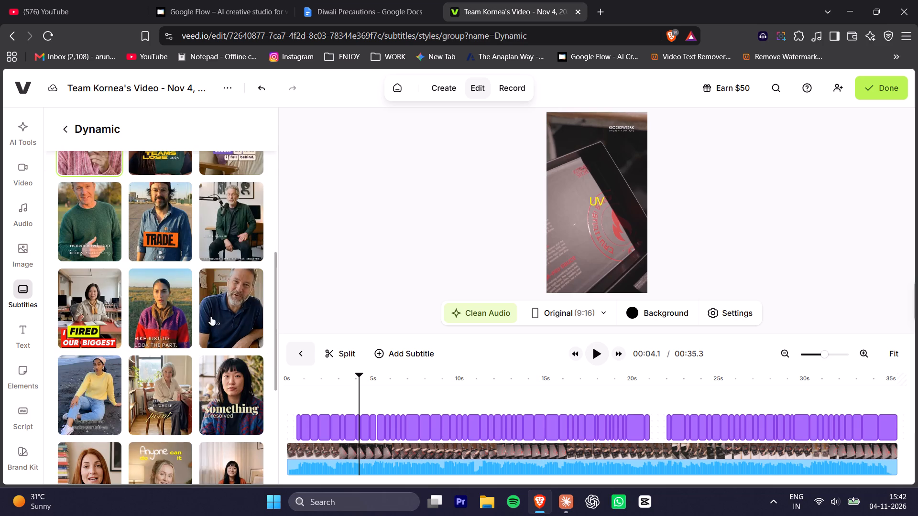
scroll(211, 317, down, 2)
scroll(147, 334, down, 2)
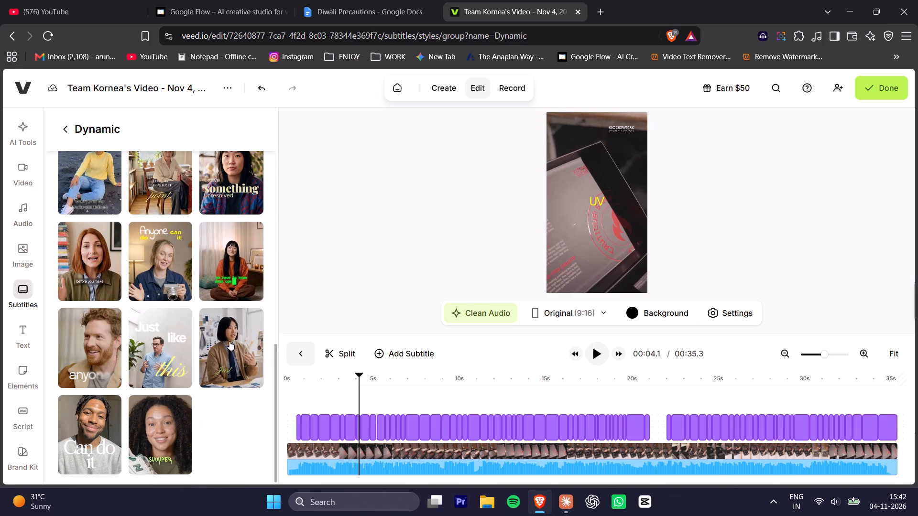
scroll(230, 342, up, 1)
scroll(231, 344, down, 1)
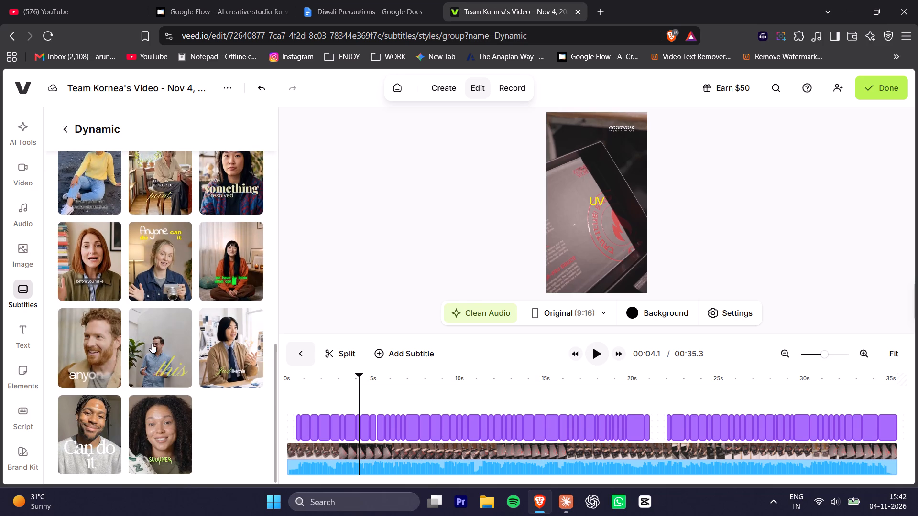
click(164, 348)
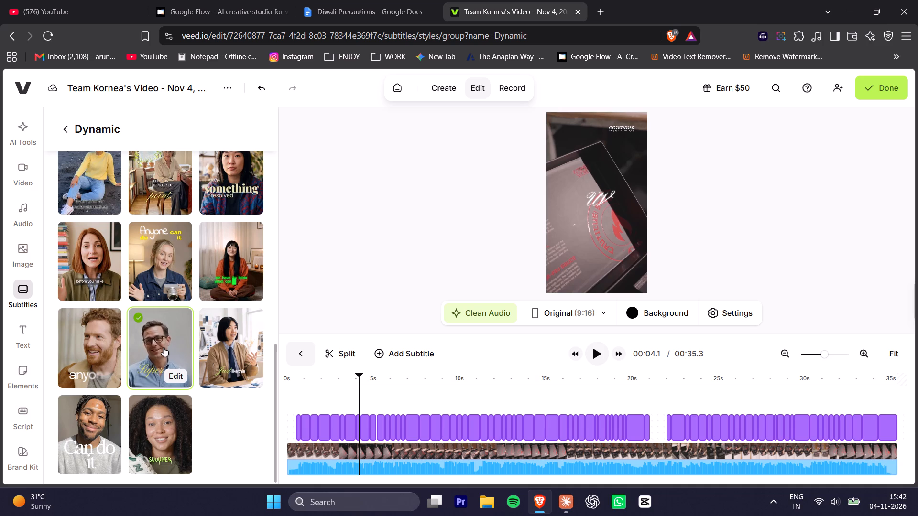
Play a short stretch of the video to preview the script-style captions, and return the playhead near the start.
key(space)
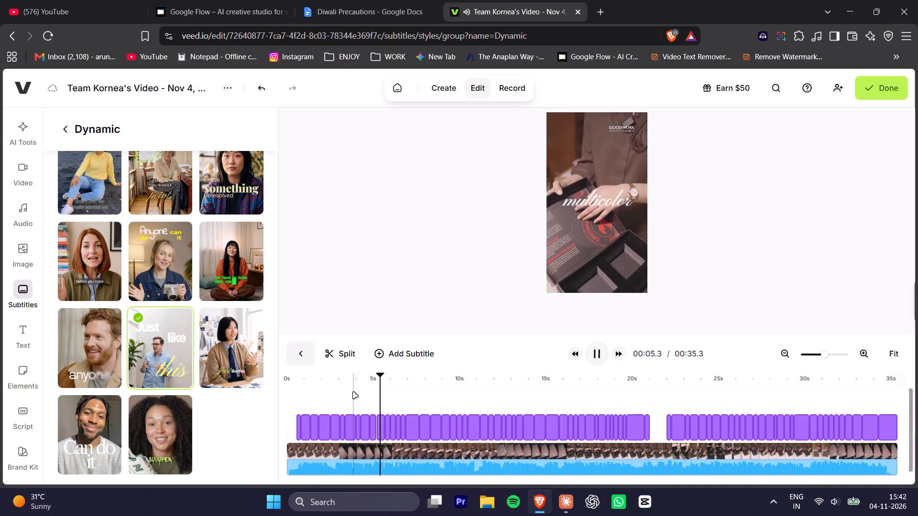
key(space)
click(303, 376)
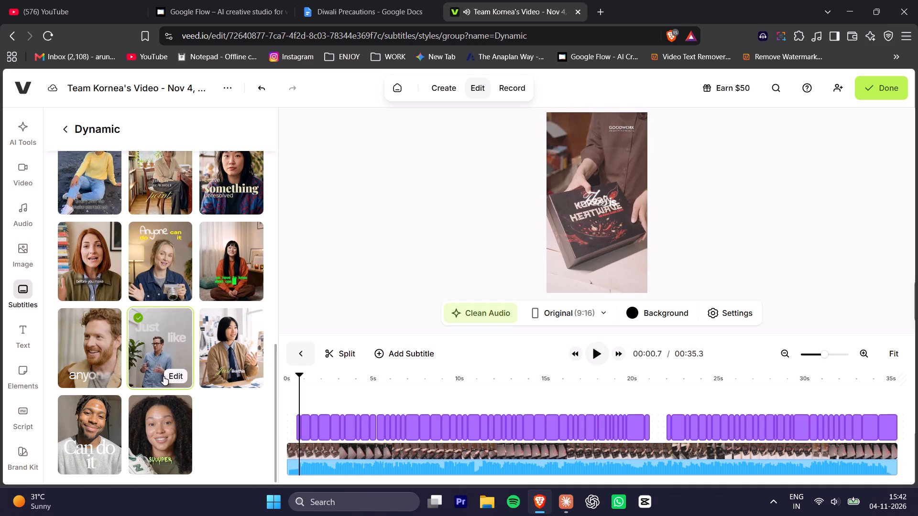
Set the "Just like this" preset's number of lines to 2 and preview the opening captions.
click(170, 380)
click(215, 255)
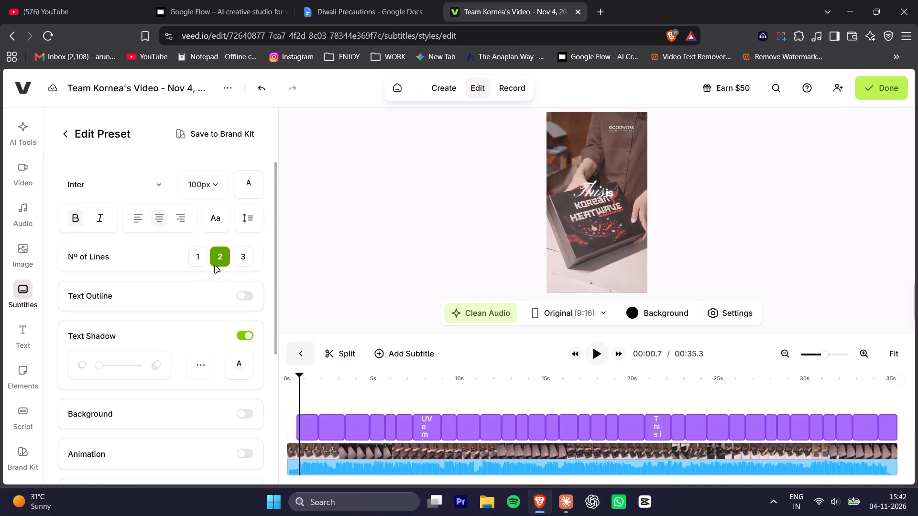
key(space)
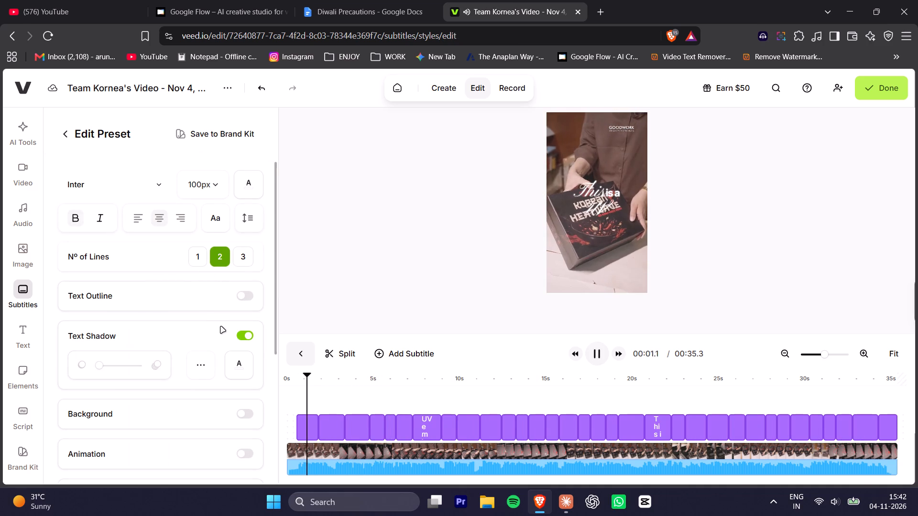
key(space)
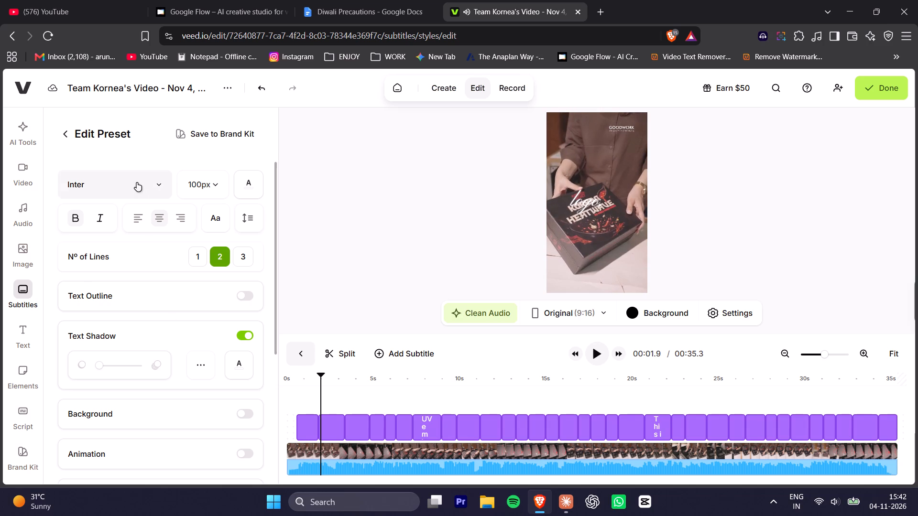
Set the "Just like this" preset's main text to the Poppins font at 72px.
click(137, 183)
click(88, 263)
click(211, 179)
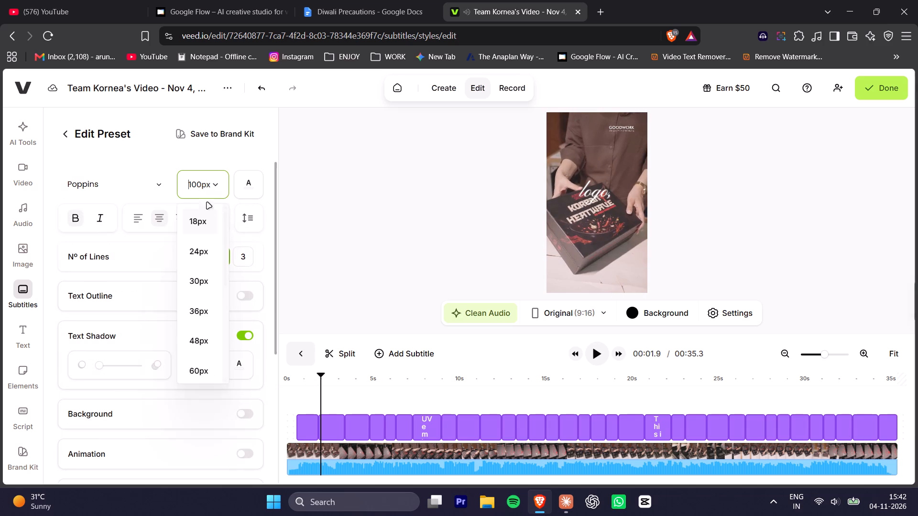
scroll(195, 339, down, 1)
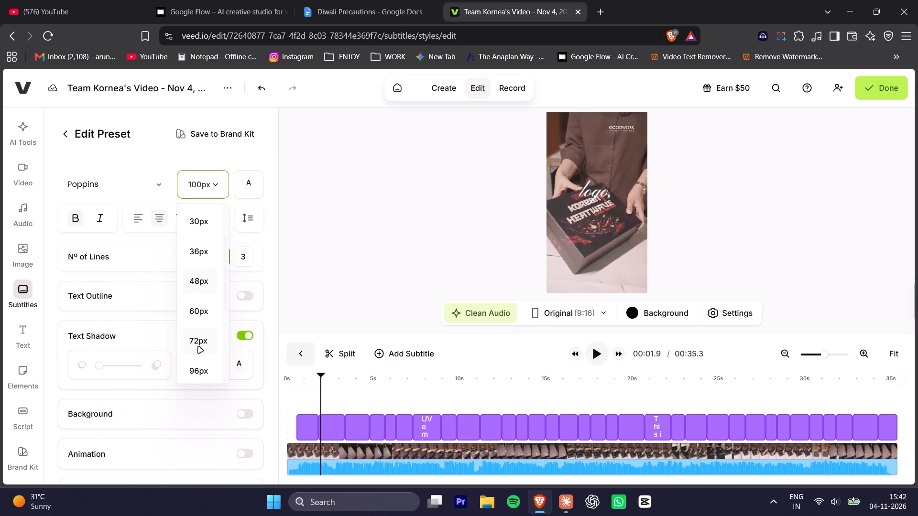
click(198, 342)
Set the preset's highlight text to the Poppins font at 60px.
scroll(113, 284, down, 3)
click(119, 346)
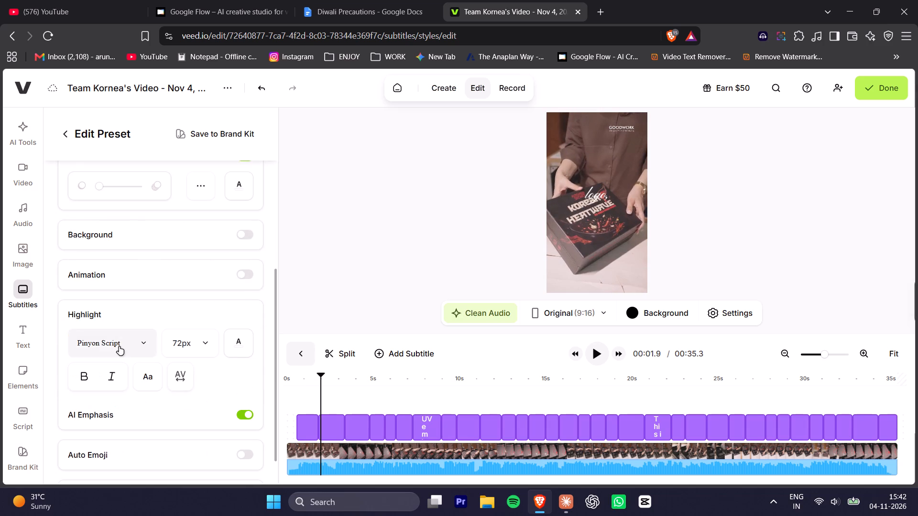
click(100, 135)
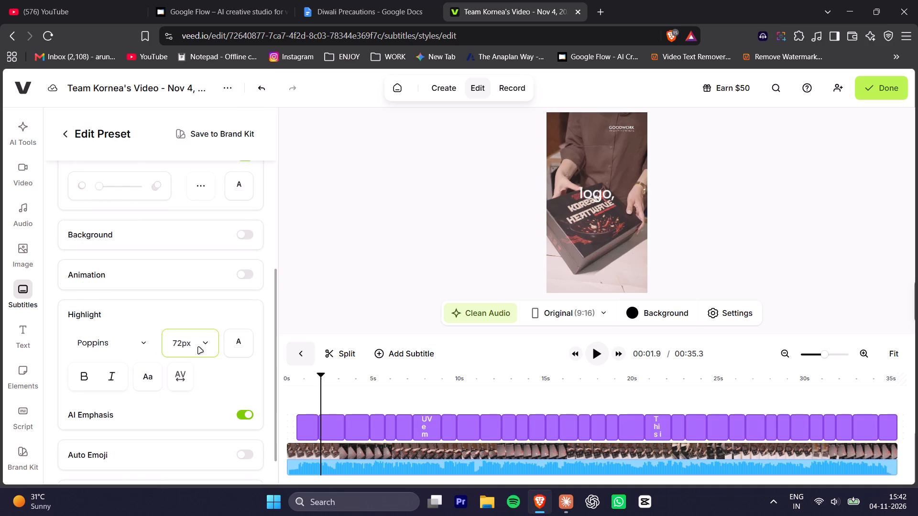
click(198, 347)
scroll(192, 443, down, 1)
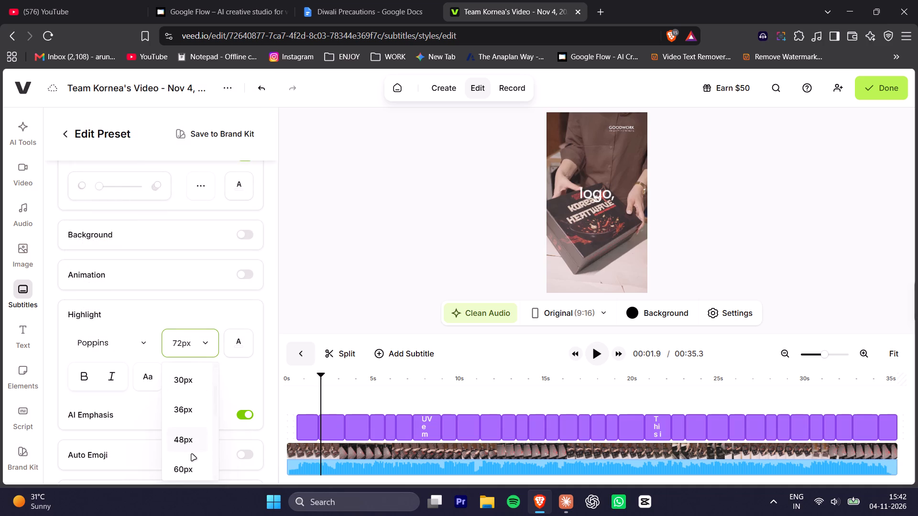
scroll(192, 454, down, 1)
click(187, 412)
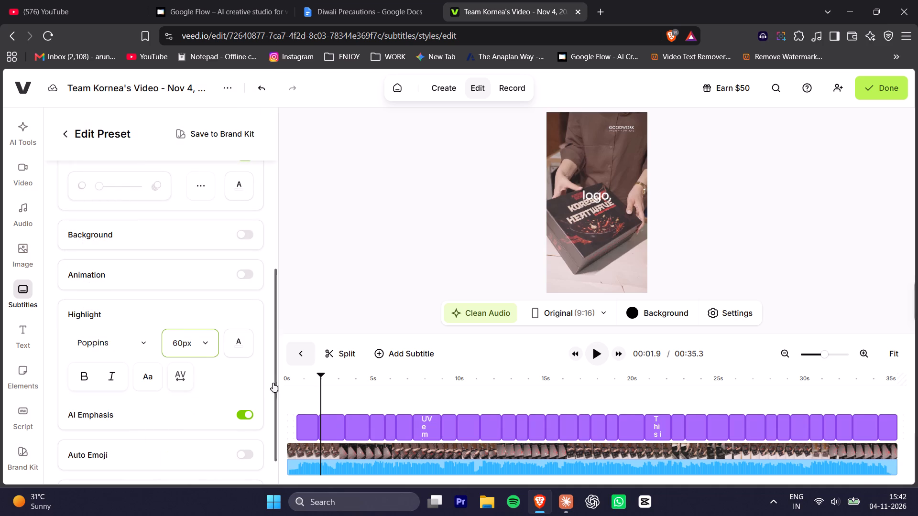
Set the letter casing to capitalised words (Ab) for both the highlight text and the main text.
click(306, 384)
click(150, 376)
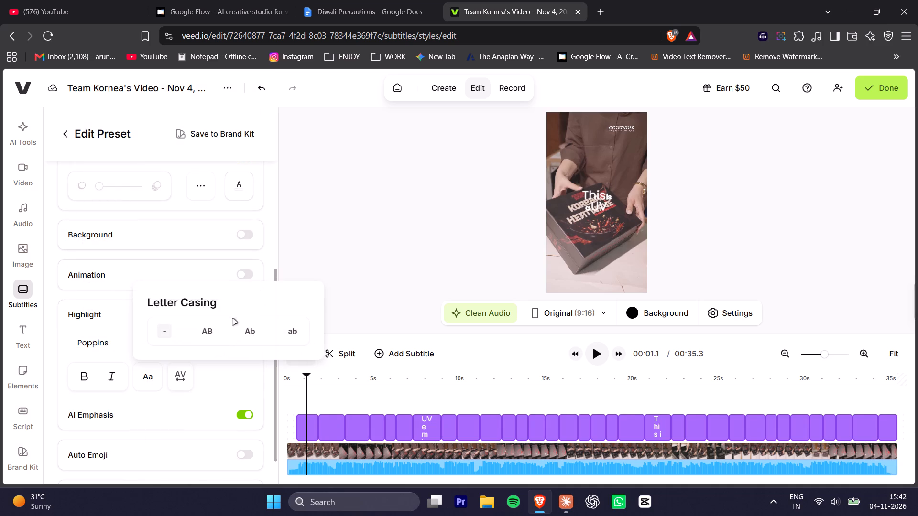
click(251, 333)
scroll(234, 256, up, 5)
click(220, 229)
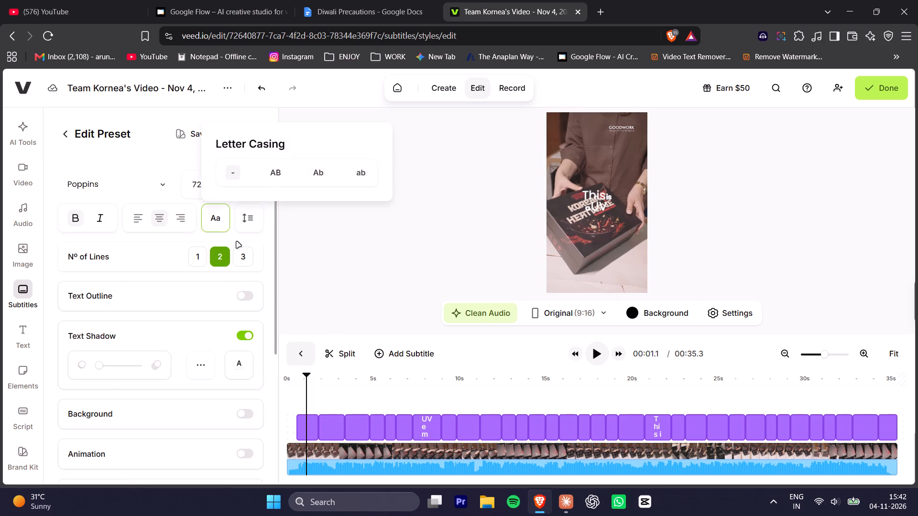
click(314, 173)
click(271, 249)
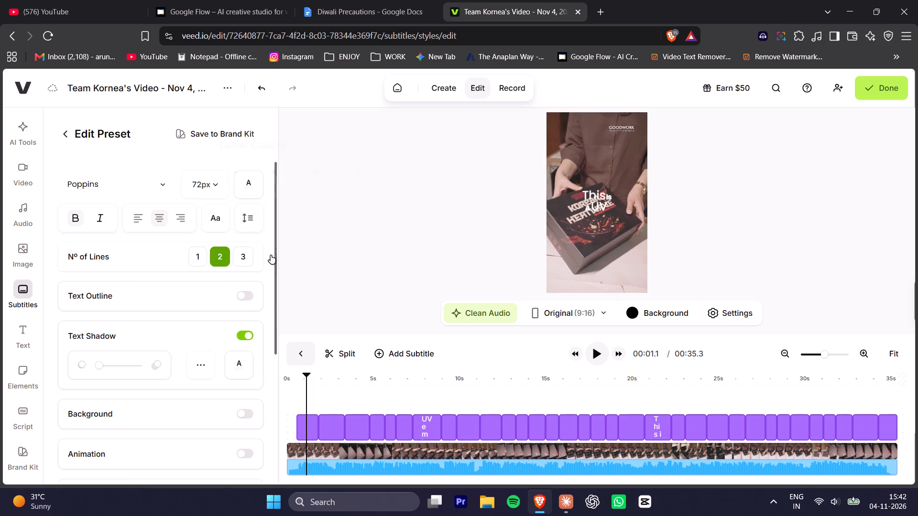
Play the first couple of seconds of the video to preview the capitalised Poppins captions.
drag(306, 387, 297, 387)
click(293, 376)
key(space)
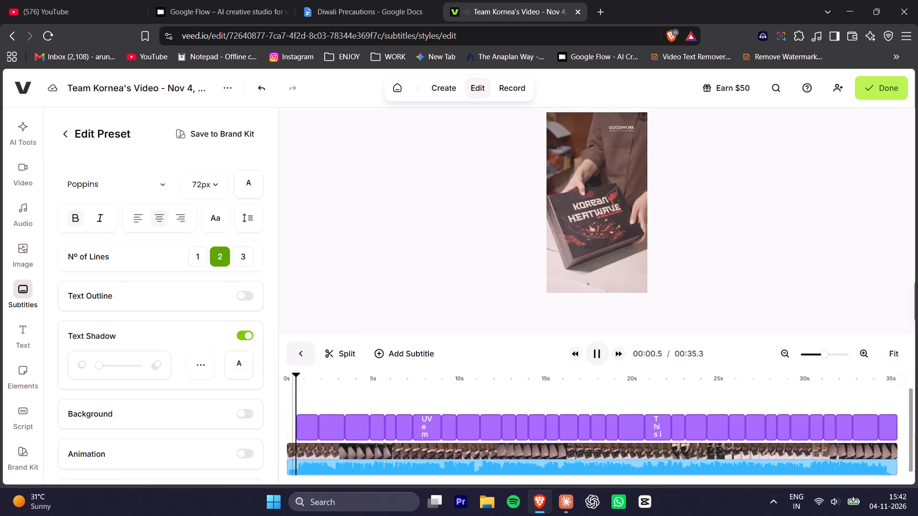
key(space)
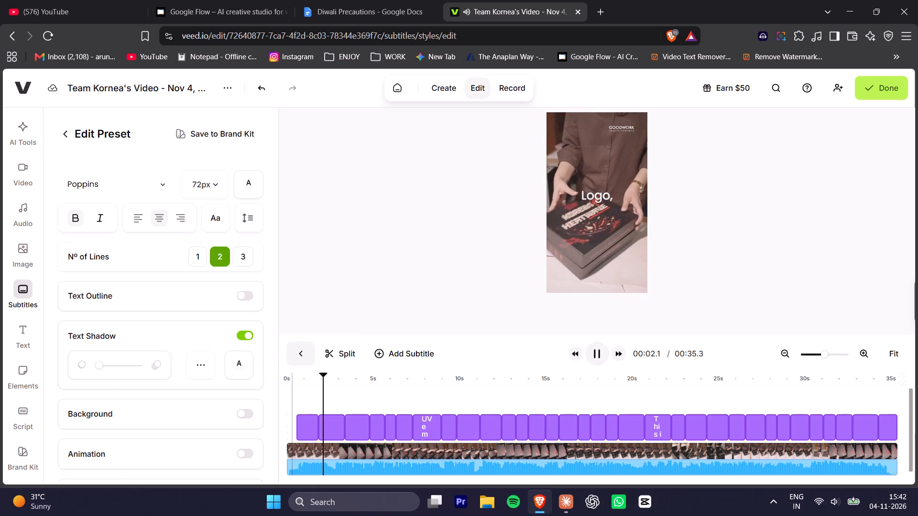
key(space)
key(space)
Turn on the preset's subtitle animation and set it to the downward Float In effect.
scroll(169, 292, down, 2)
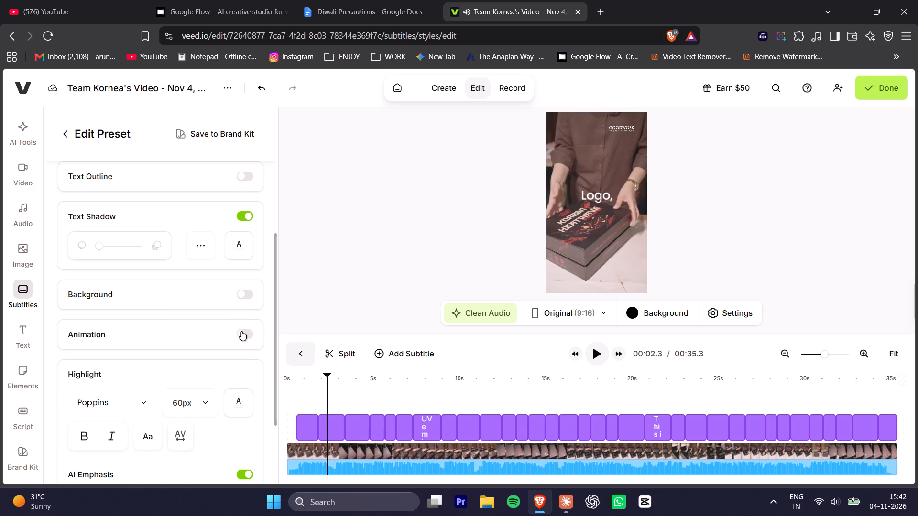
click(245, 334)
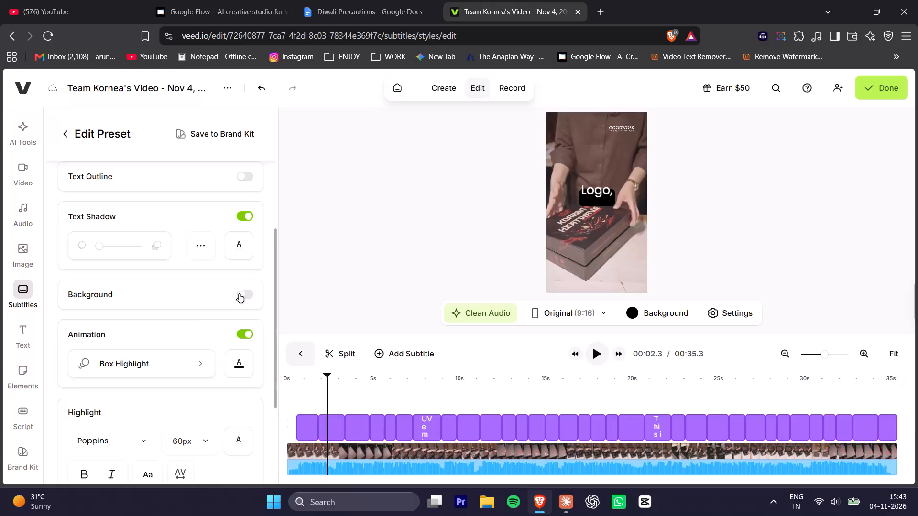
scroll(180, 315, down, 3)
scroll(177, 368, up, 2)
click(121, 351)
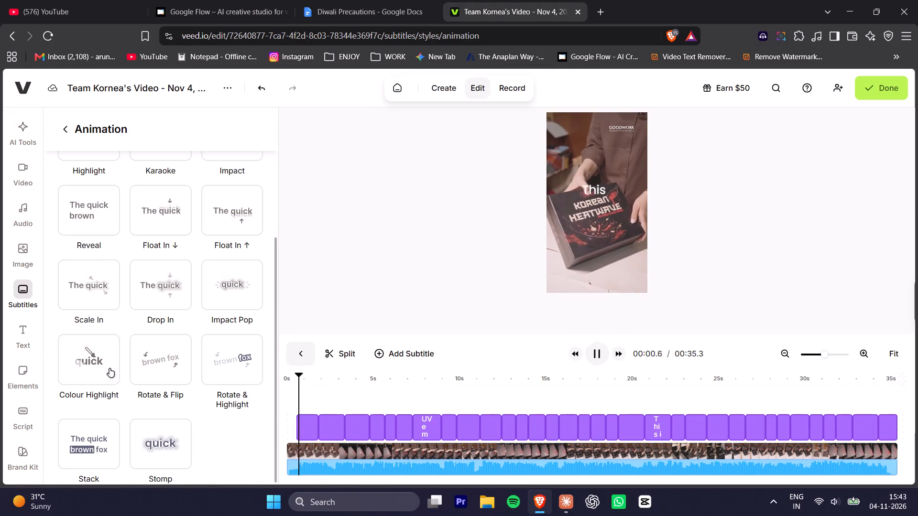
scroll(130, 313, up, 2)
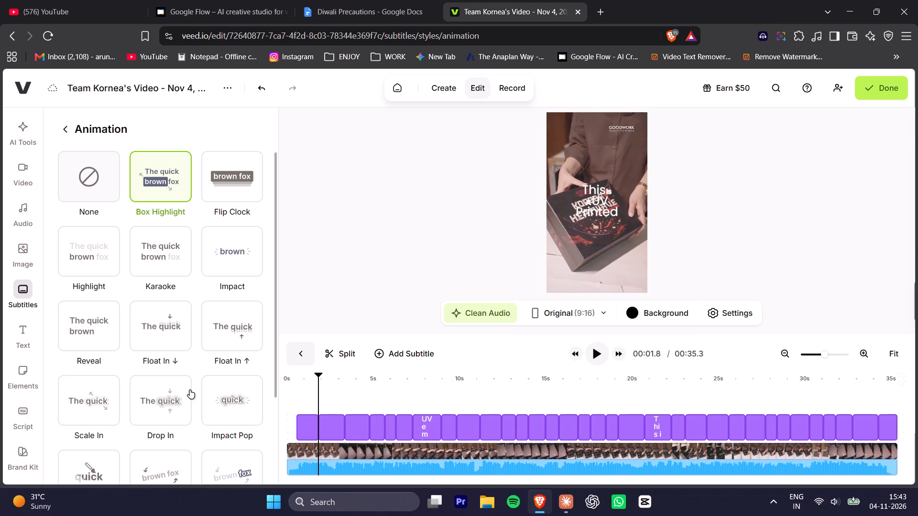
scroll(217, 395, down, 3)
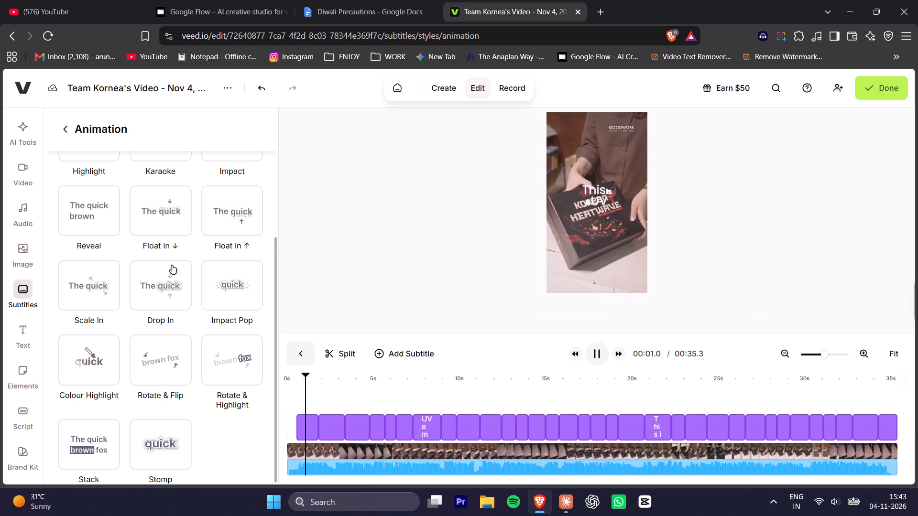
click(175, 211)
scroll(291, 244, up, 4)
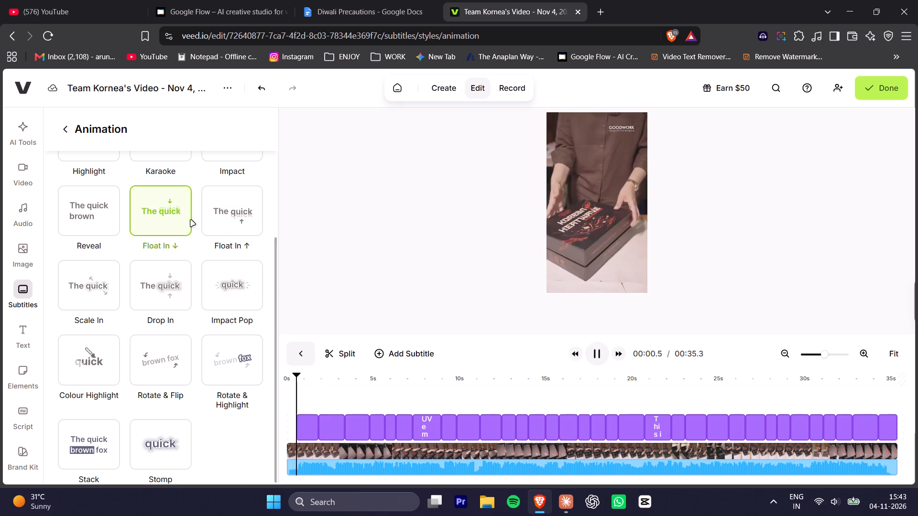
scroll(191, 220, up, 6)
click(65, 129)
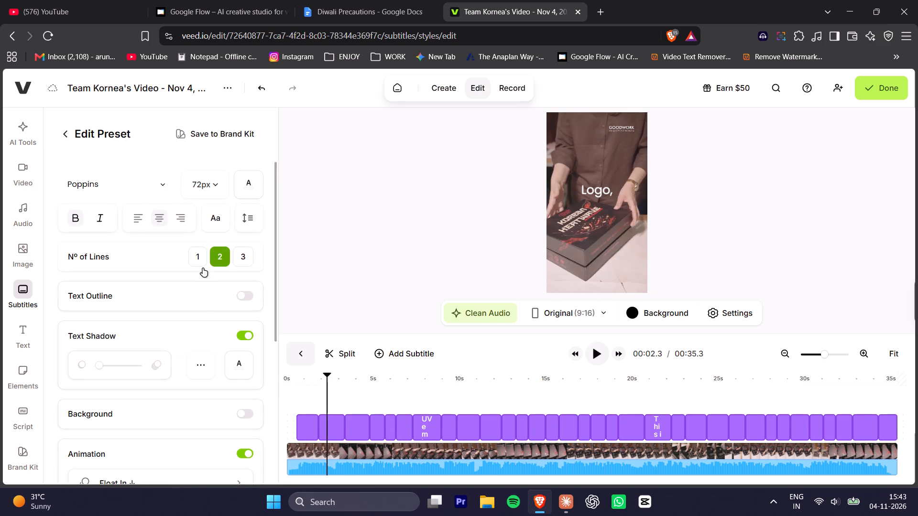
Play the opening of the video from near the start to preview the Float In captions.
click(306, 383)
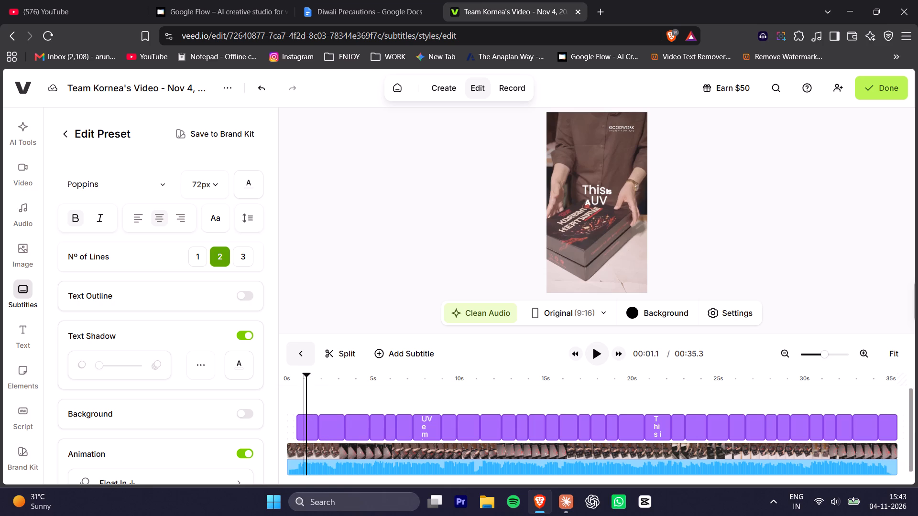
drag(303, 383, 279, 384)
key(space)
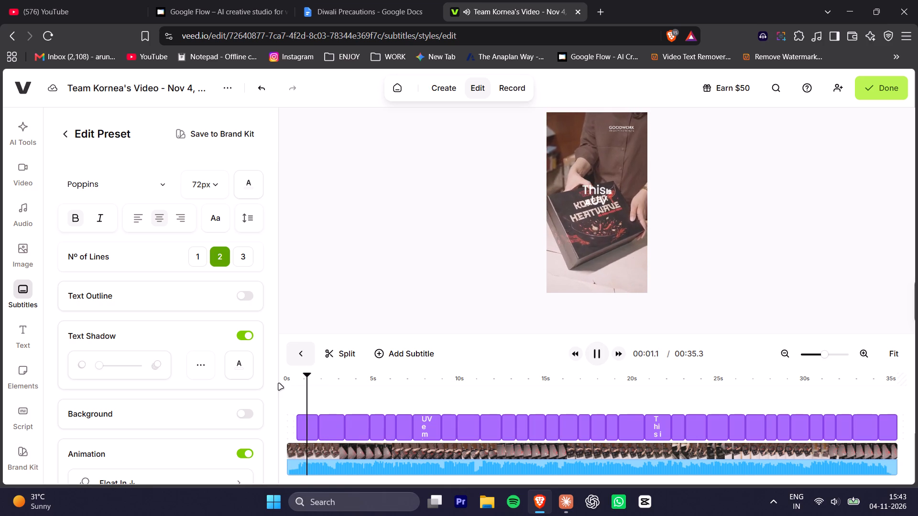
key(space)
key(space)
key(space)
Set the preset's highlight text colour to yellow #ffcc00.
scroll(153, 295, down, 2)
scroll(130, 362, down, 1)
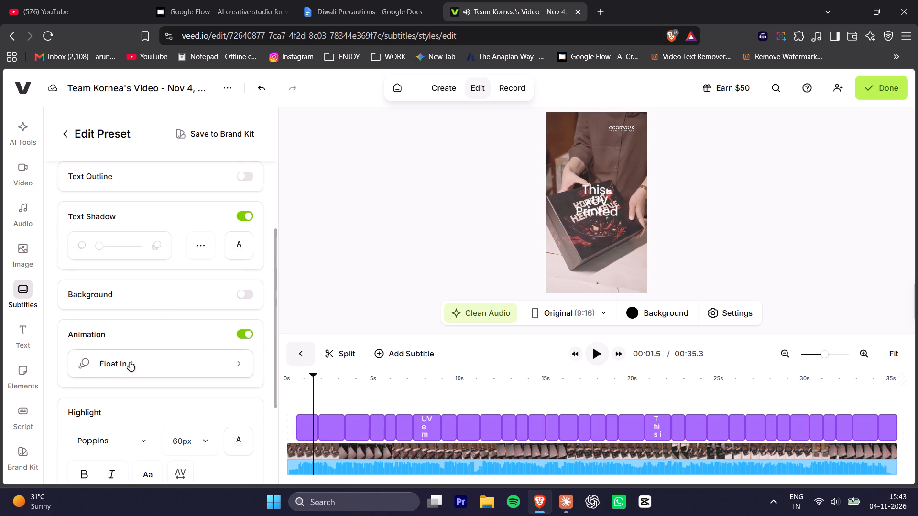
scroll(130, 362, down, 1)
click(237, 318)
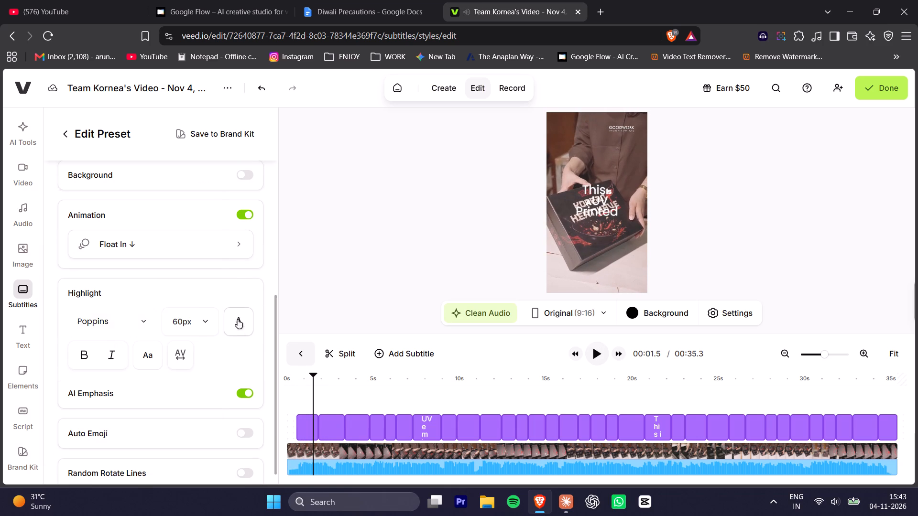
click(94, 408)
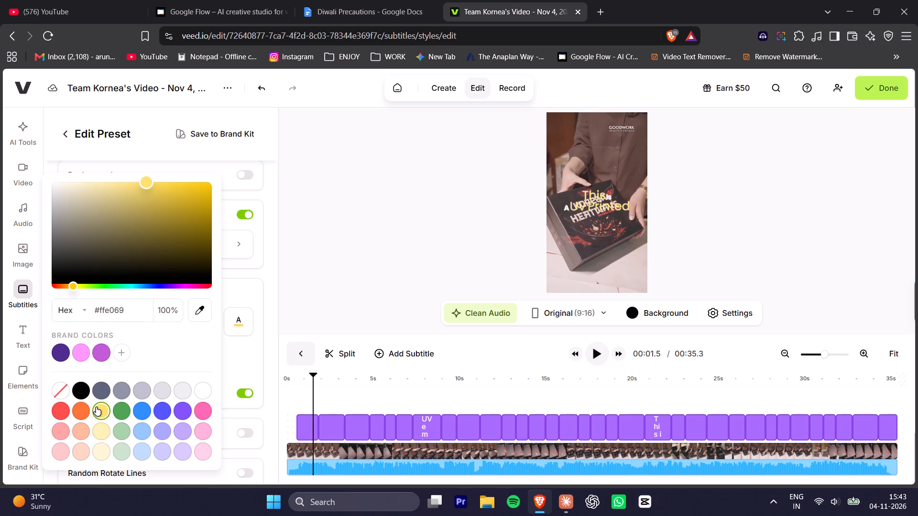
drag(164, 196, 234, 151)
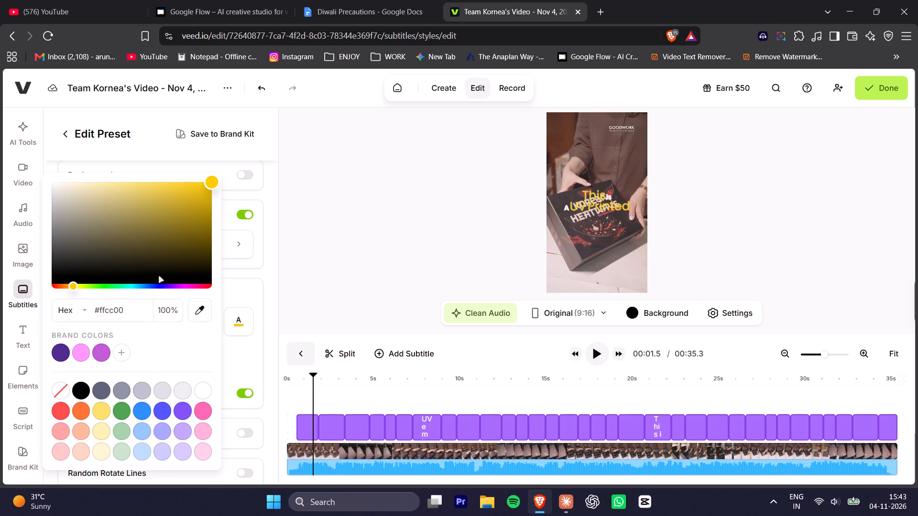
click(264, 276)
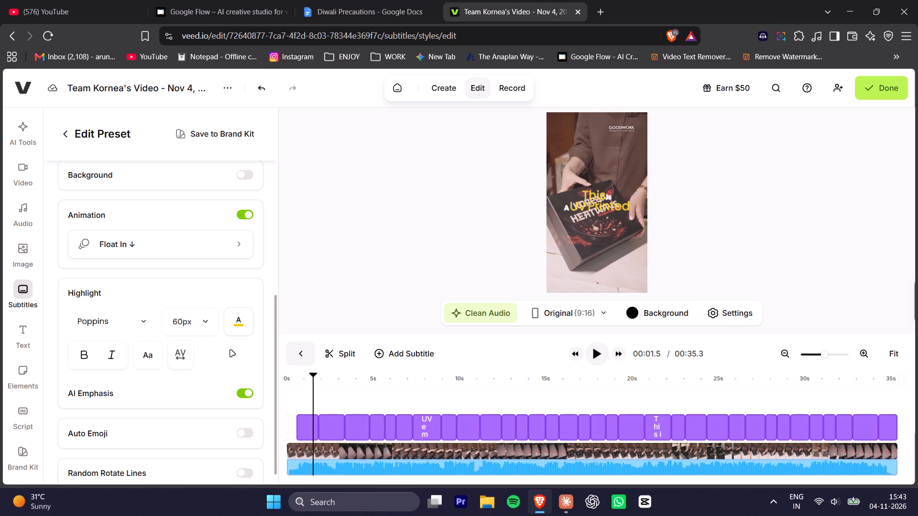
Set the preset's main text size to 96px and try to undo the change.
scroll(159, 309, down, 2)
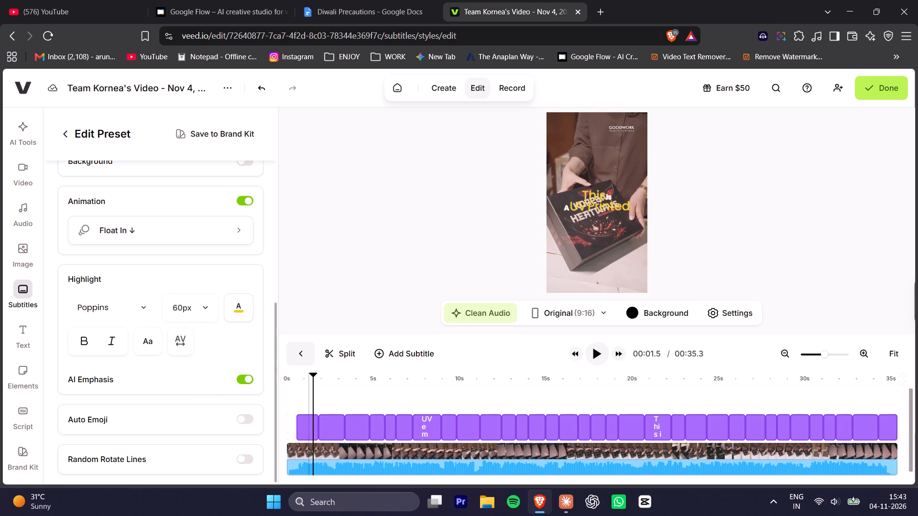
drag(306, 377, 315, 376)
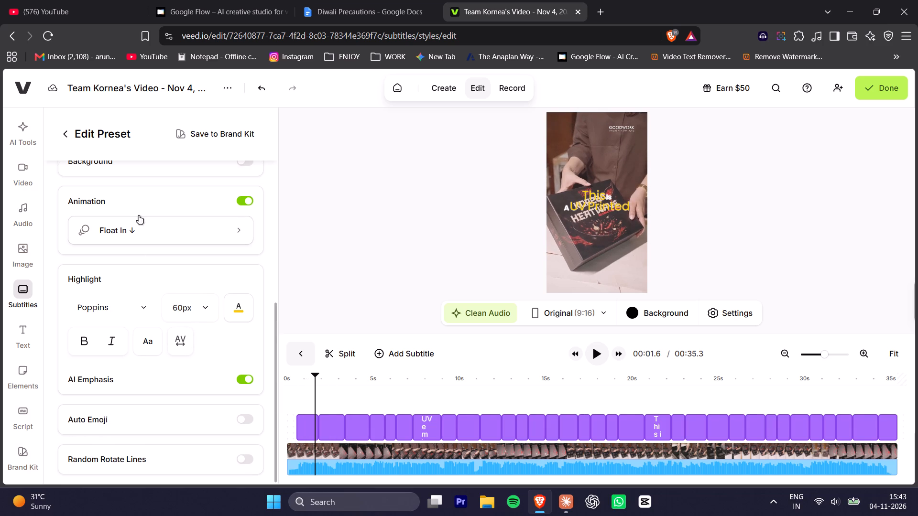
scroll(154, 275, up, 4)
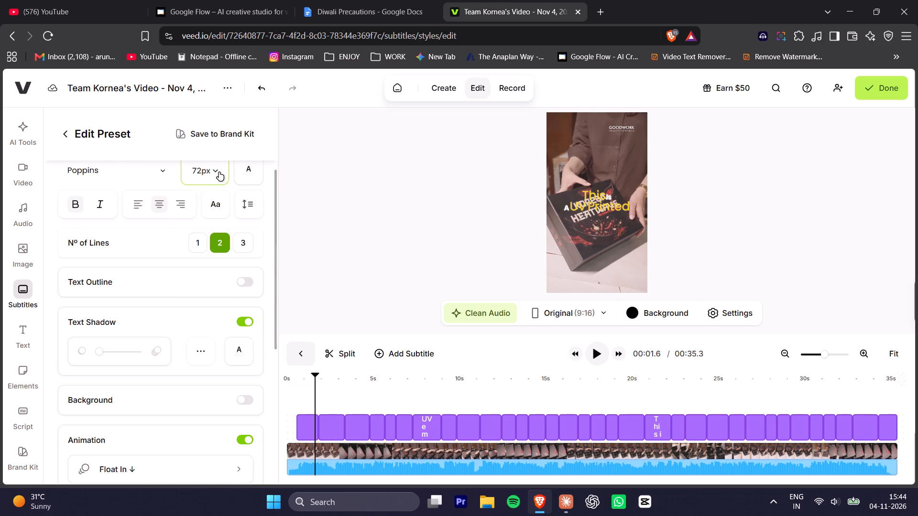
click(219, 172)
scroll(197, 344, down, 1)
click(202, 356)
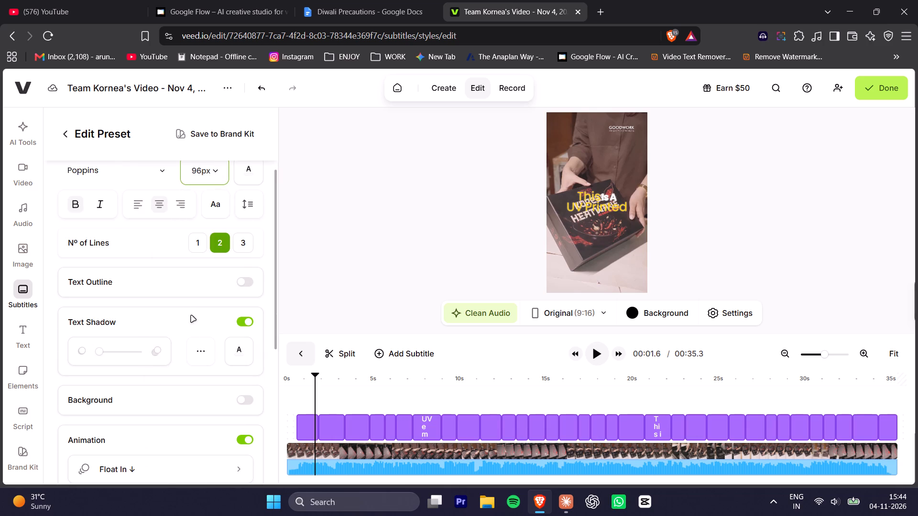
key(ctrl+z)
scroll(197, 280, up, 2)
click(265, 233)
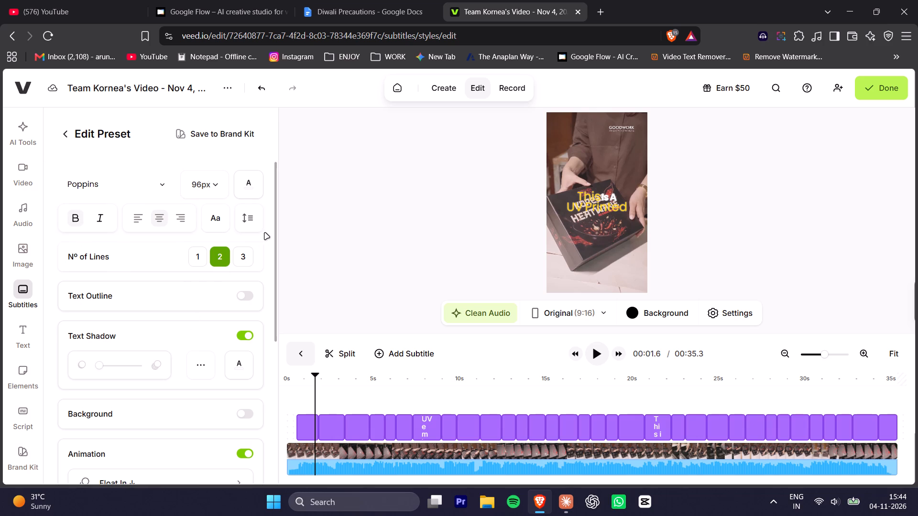
Apply the Dynamic subtitle preset whose sample shows a woman holding a camera with the words "Anyone can do it".
click(63, 134)
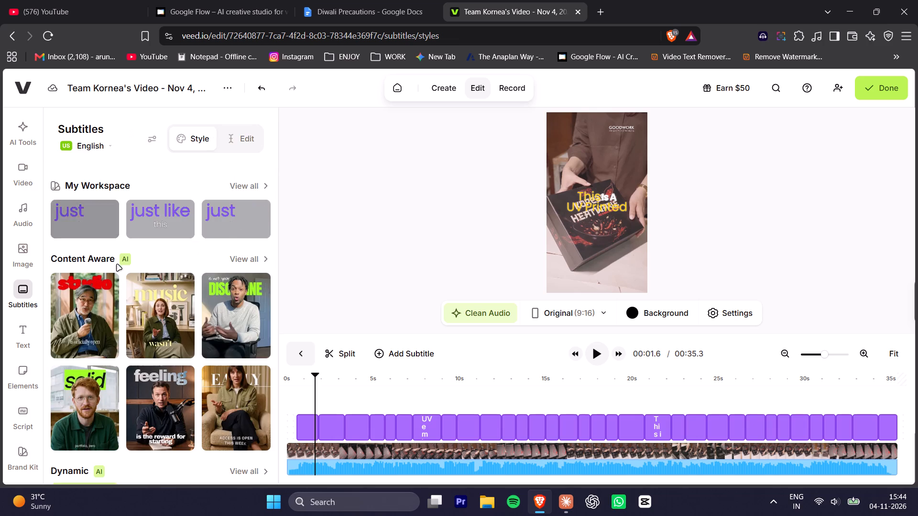
scroll(134, 334, down, 2)
scroll(198, 335, down, 3)
click(244, 171)
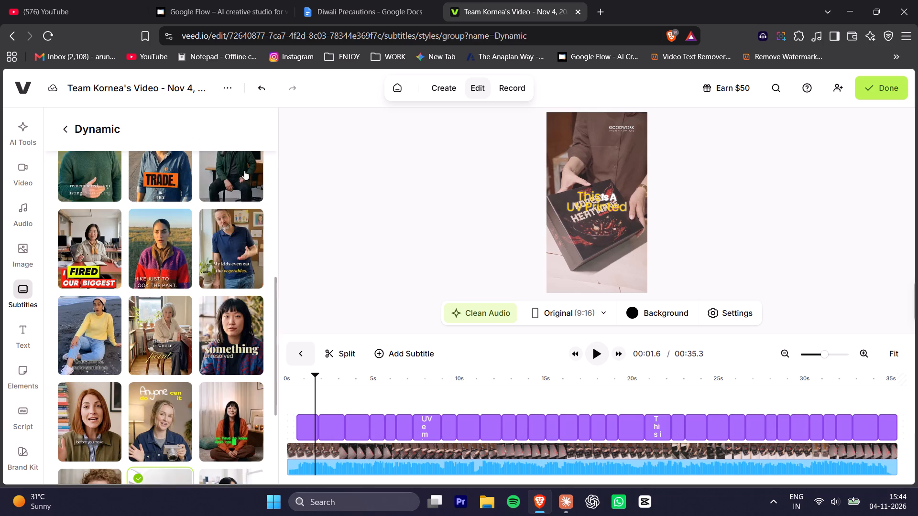
scroll(219, 311, down, 2)
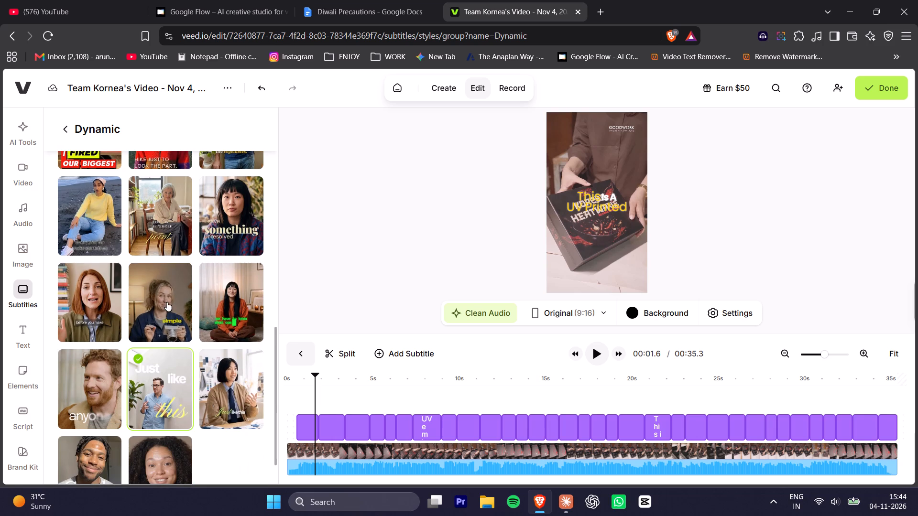
click(167, 302)
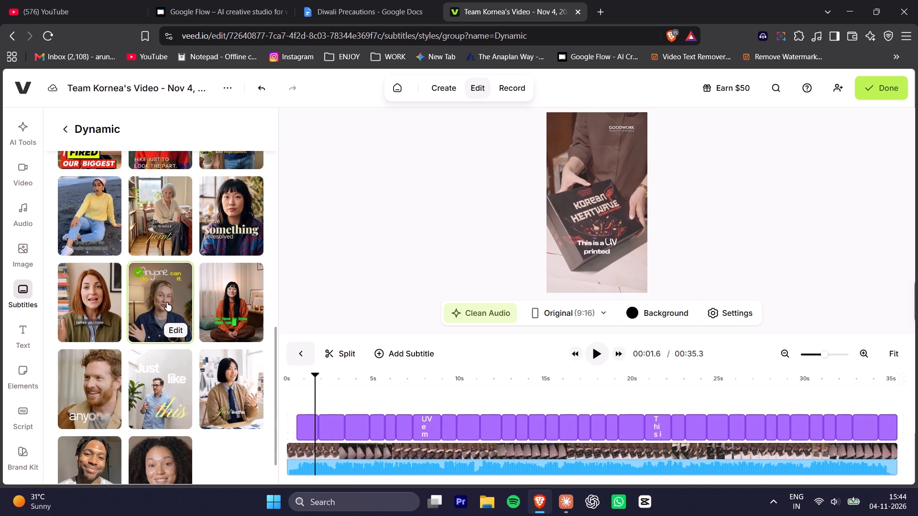
Open the applied preset for editing and set its main text to the Poppins font at 72px.
click(172, 330)
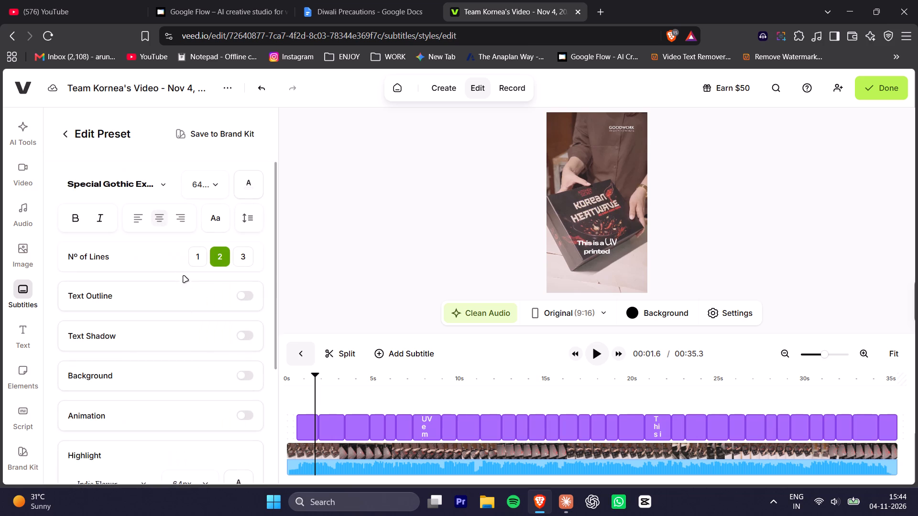
click(137, 189)
click(94, 265)
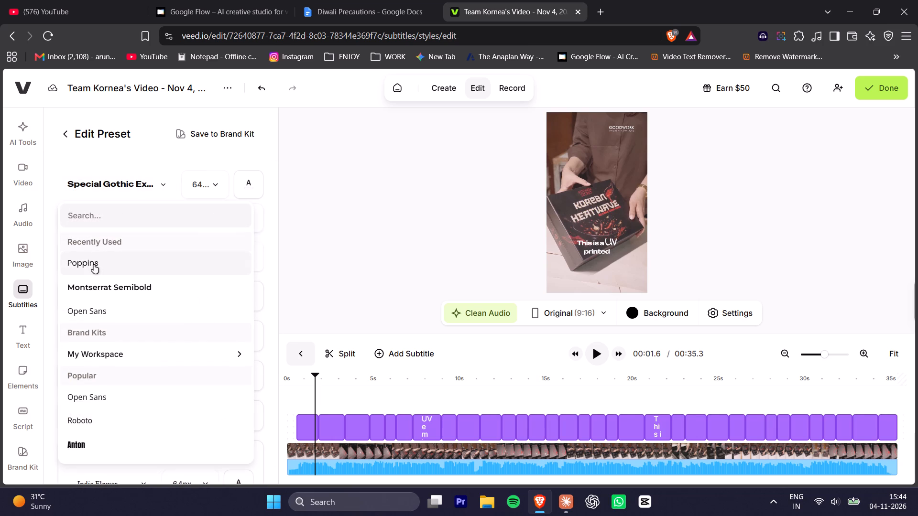
click(210, 184)
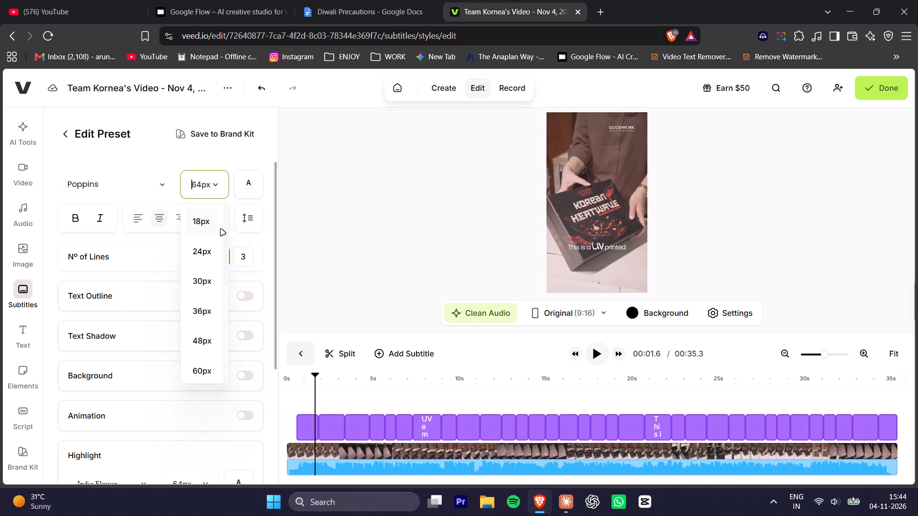
scroll(204, 345, down, 2)
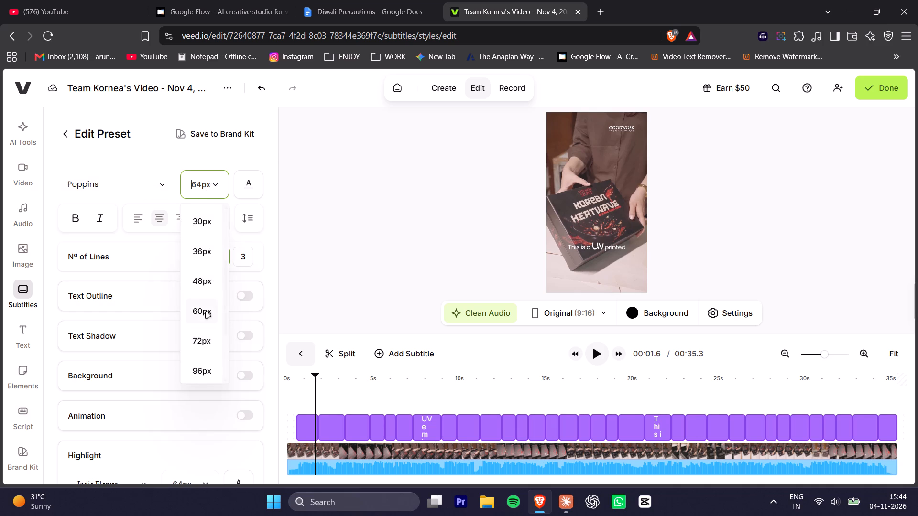
scroll(197, 282, up, 3)
scroll(202, 366, down, 1)
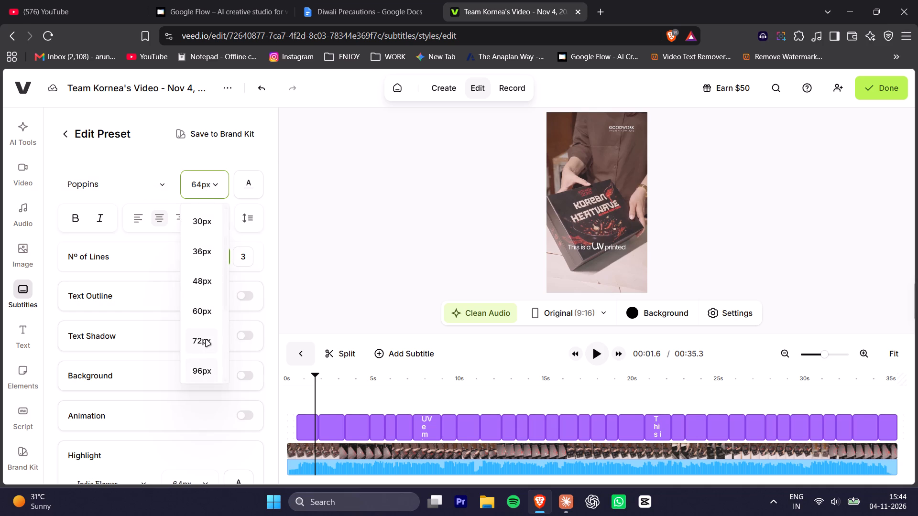
click(206, 340)
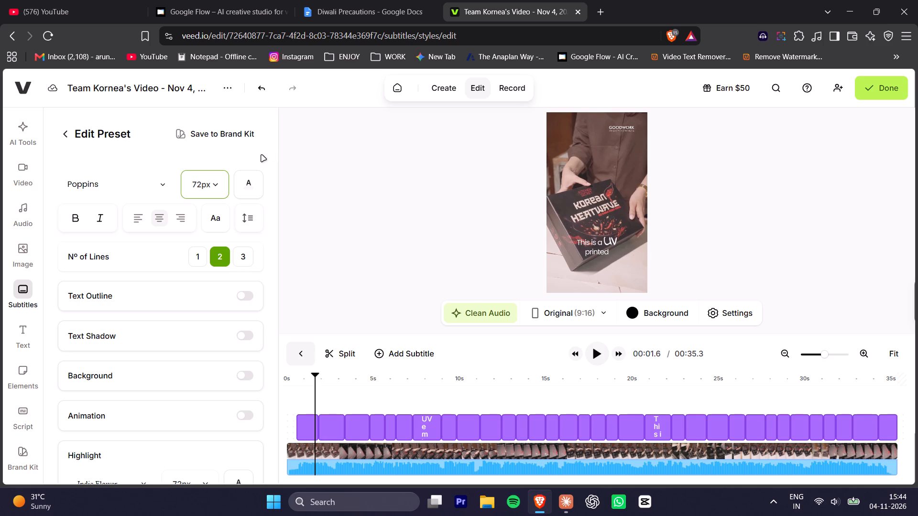
Set the letter casing to Ab for both the preset's main text and its highlight text.
click(215, 225)
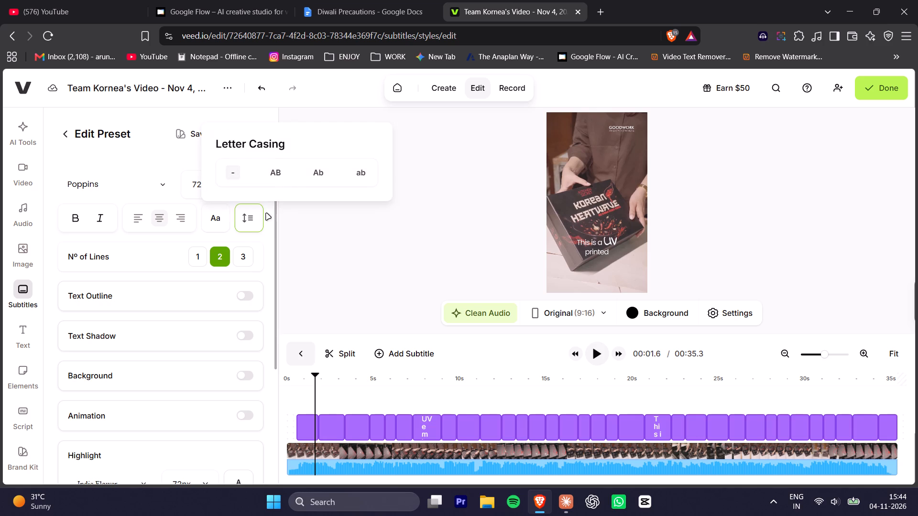
click(315, 172)
click(166, 163)
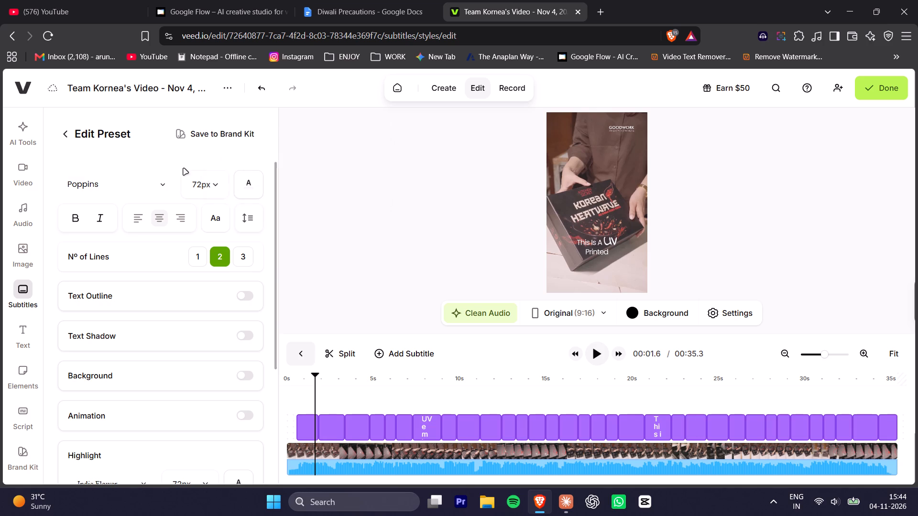
scroll(231, 244, down, 5)
click(152, 348)
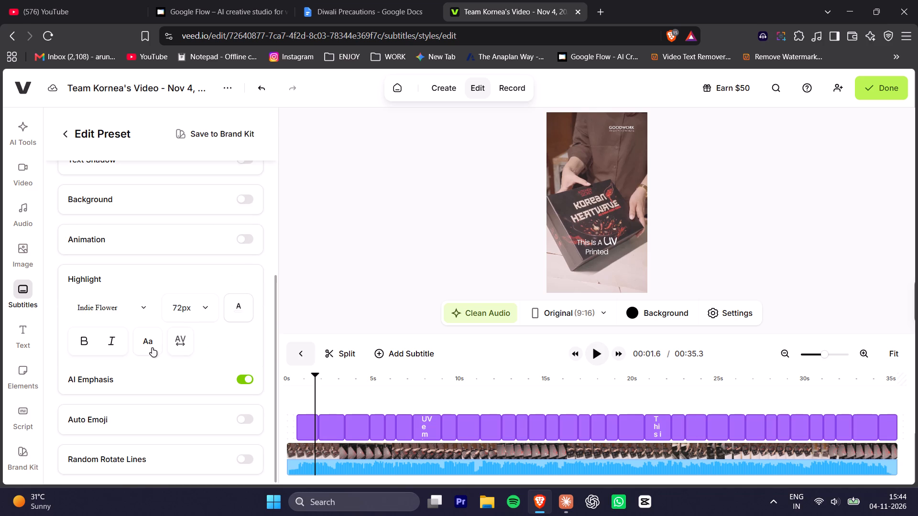
click(254, 297)
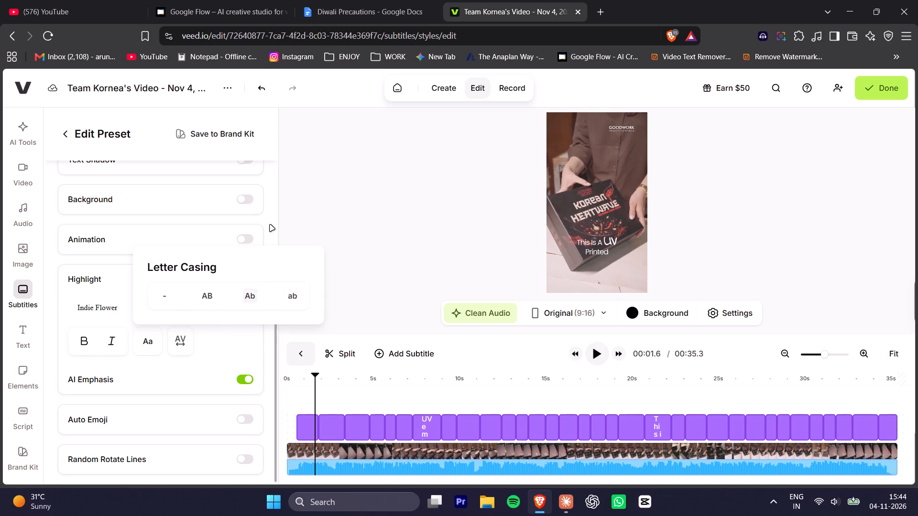
click(270, 220)
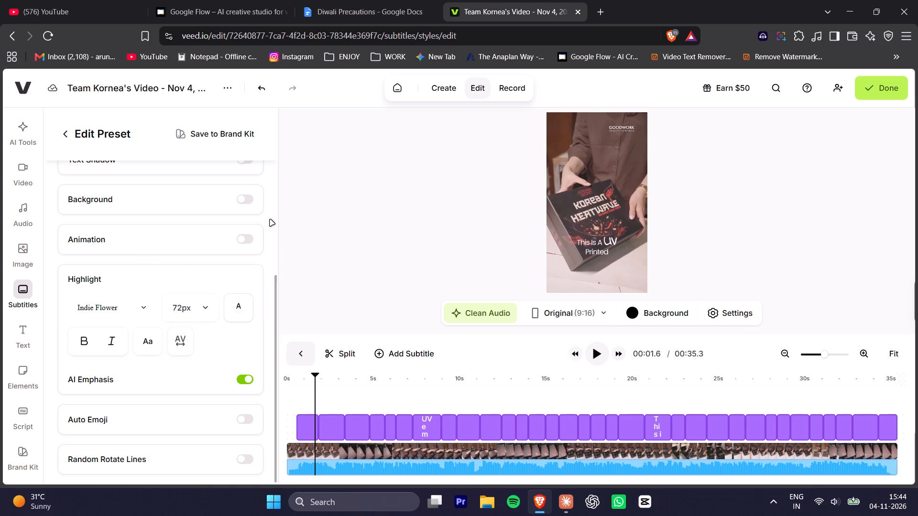
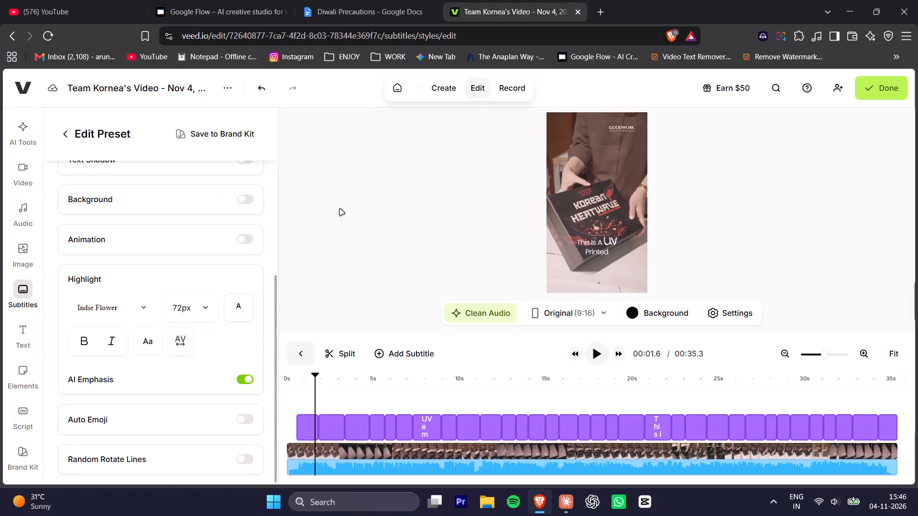
Reopen the applied "Anyone can do it" Dynamic preset for editing and set its highlight font to Poppins.
click(608, 240)
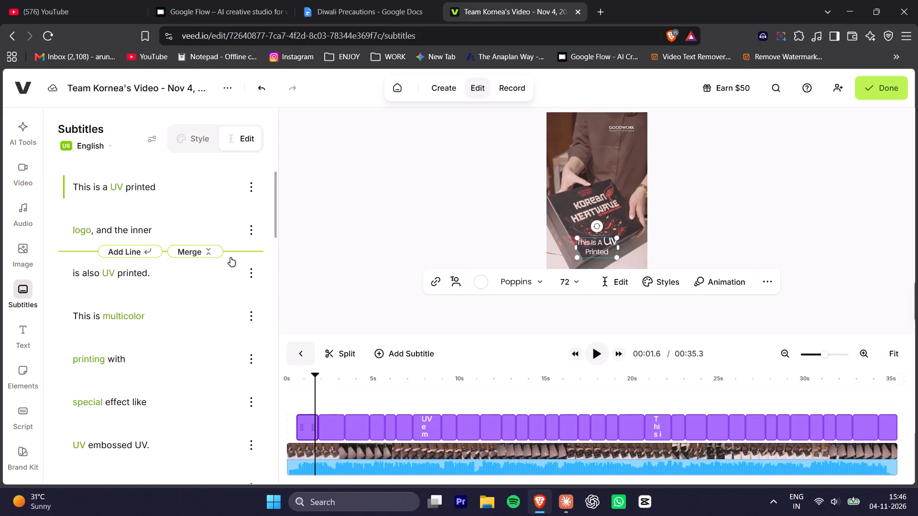
click(202, 136)
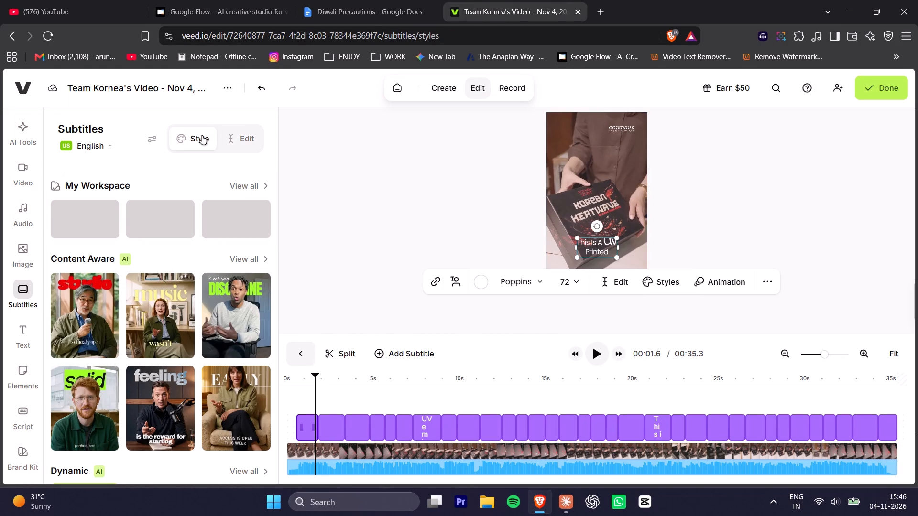
scroll(151, 346, down, 5)
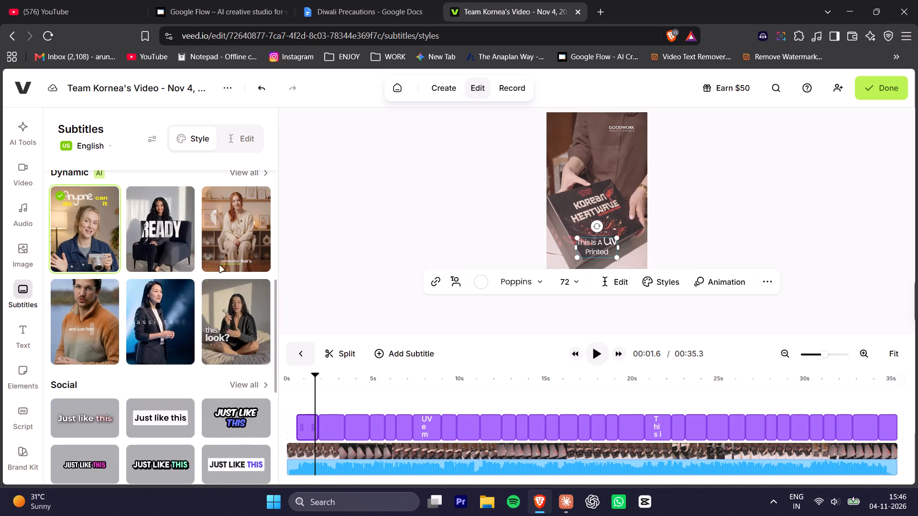
scroll(225, 237, up, 1)
click(98, 322)
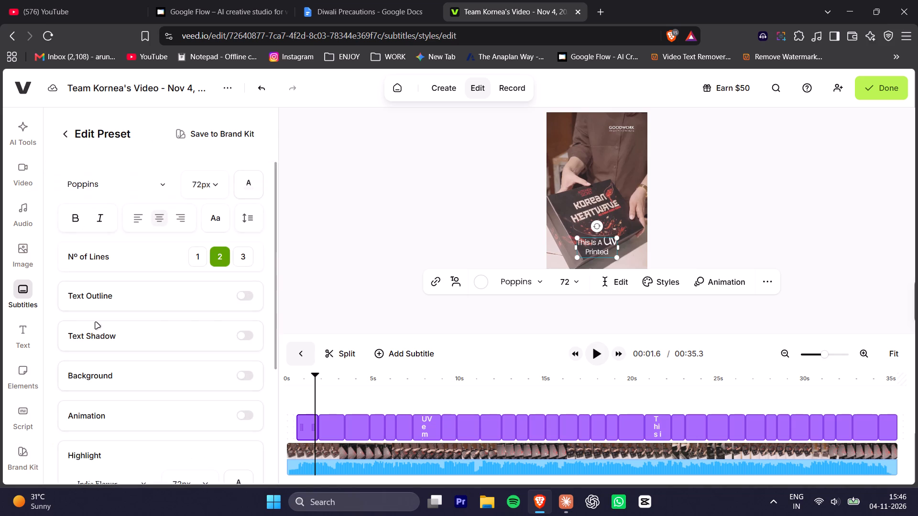
scroll(198, 264, down, 5)
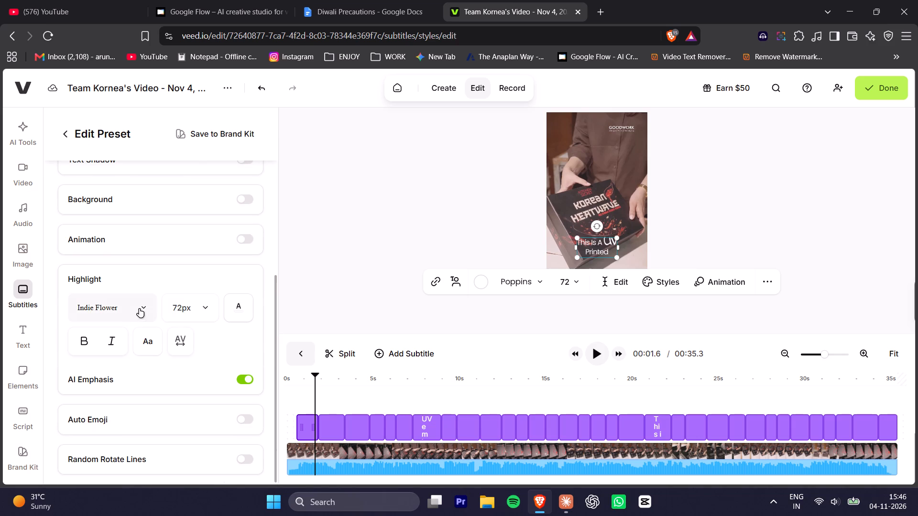
click(137, 308)
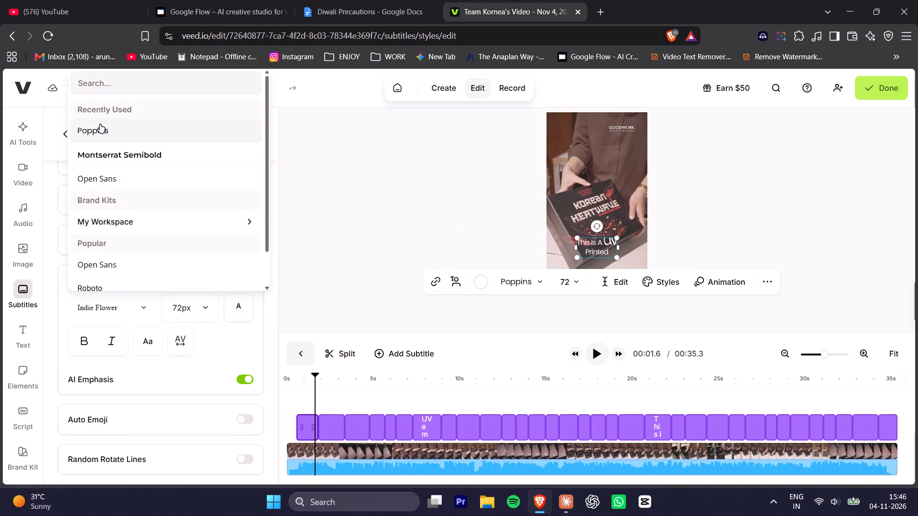
click(100, 124)
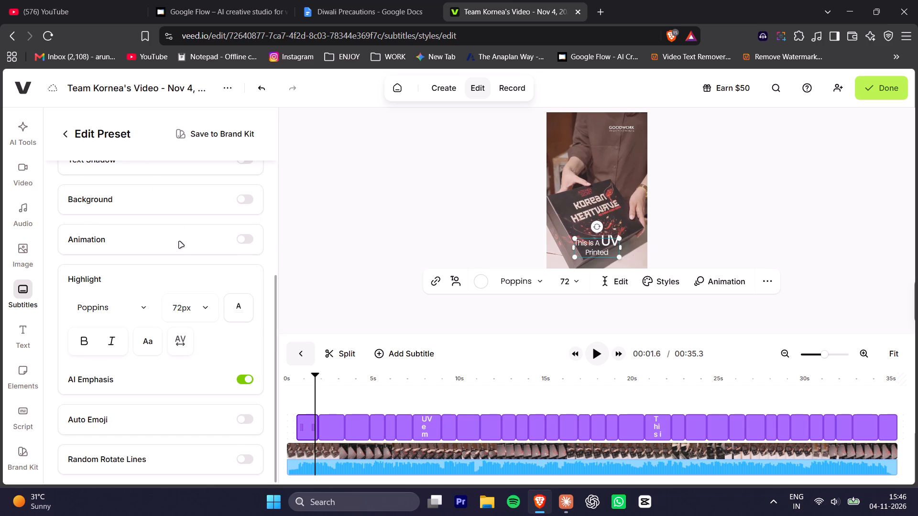
Search the fonts for "poppin" and set the preset's main text to Poppins Medium.
scroll(180, 251, up, 1)
scroll(161, 342, up, 3)
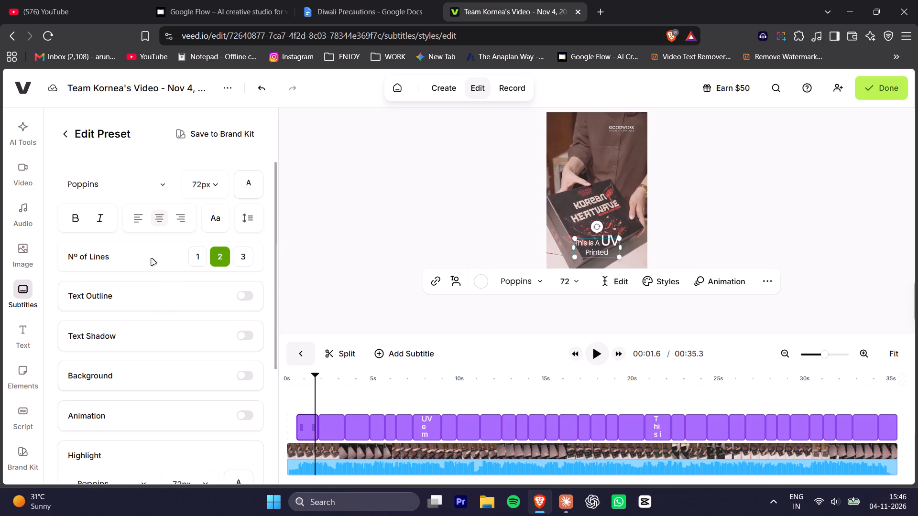
click(122, 187)
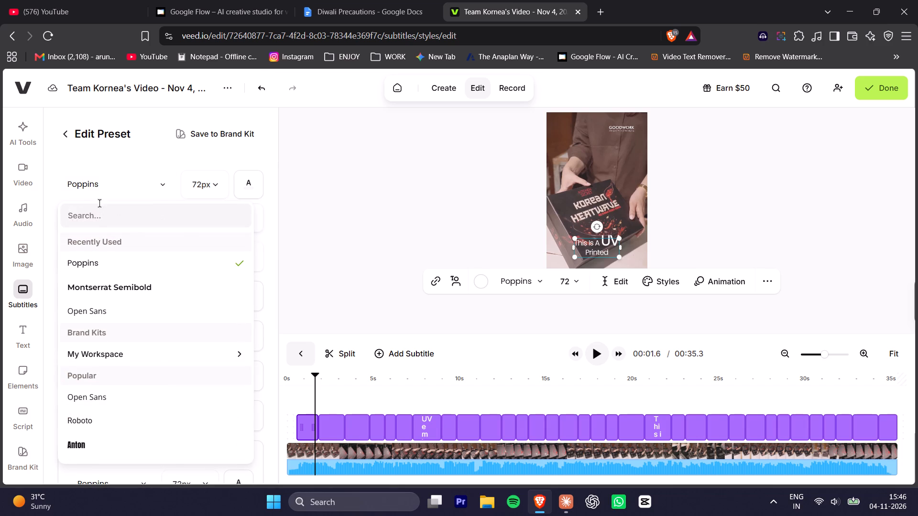
click(95, 214)
text(popp)
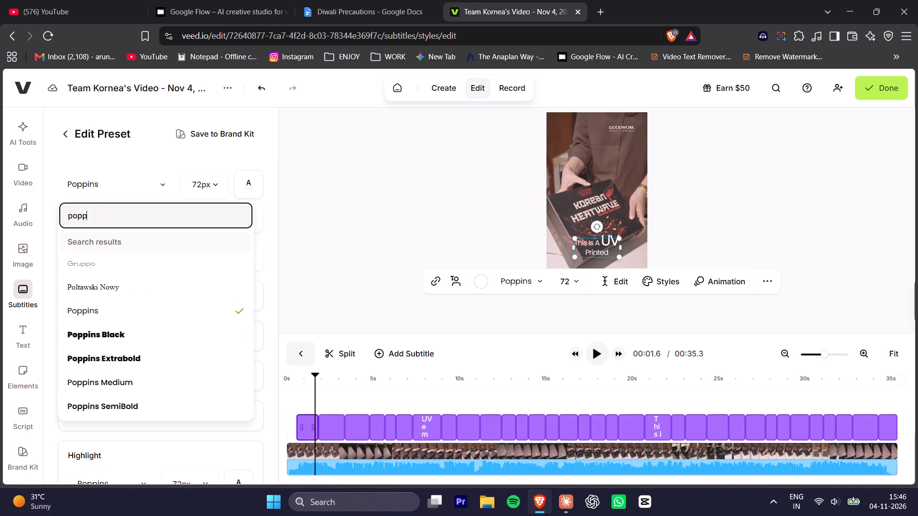
text(in)
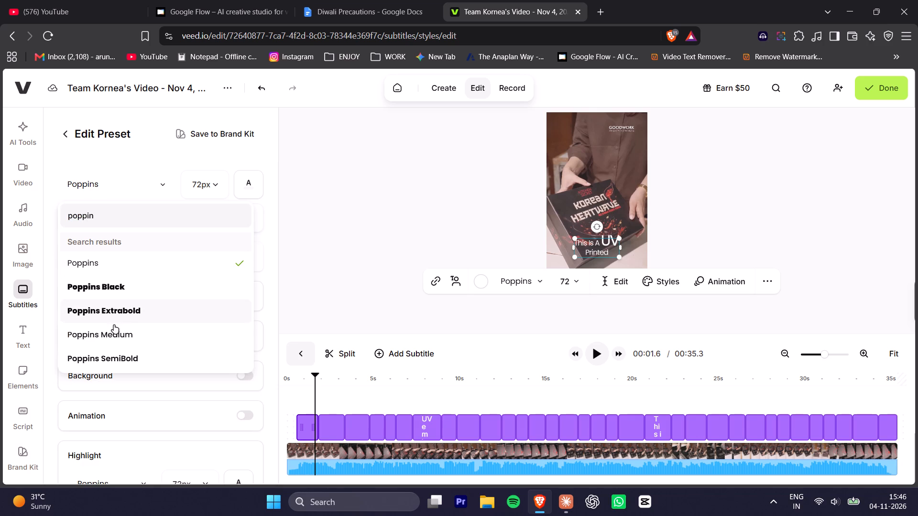
click(101, 342)
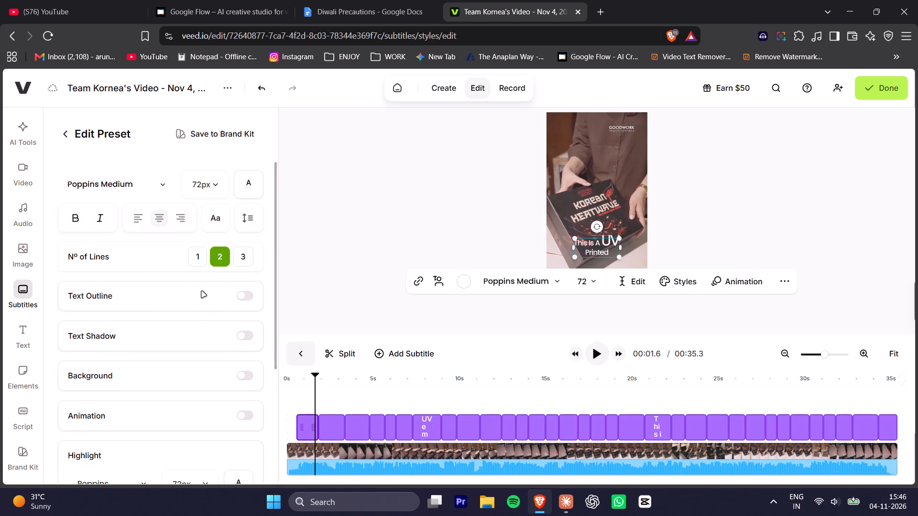
Set the preset's highlight text size to 60px.
scroll(202, 281, down, 5)
click(190, 308)
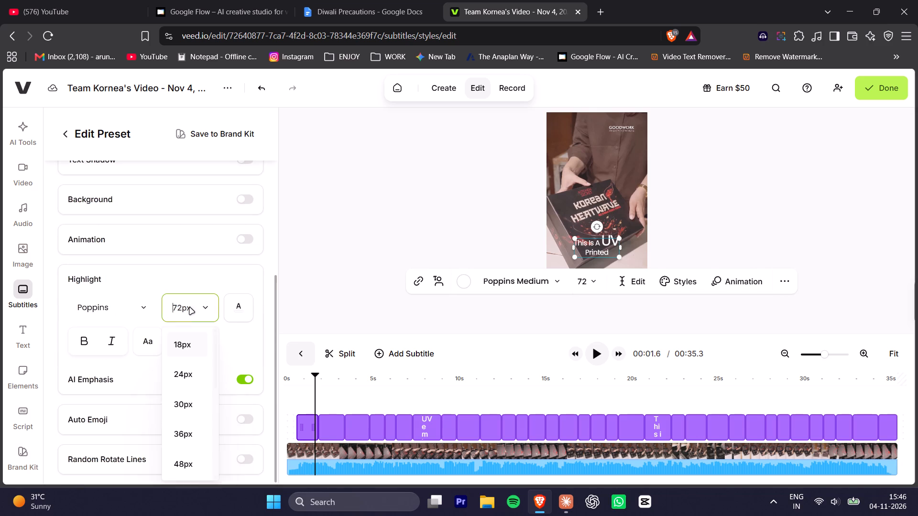
scroll(188, 402, down, 2)
click(181, 373)
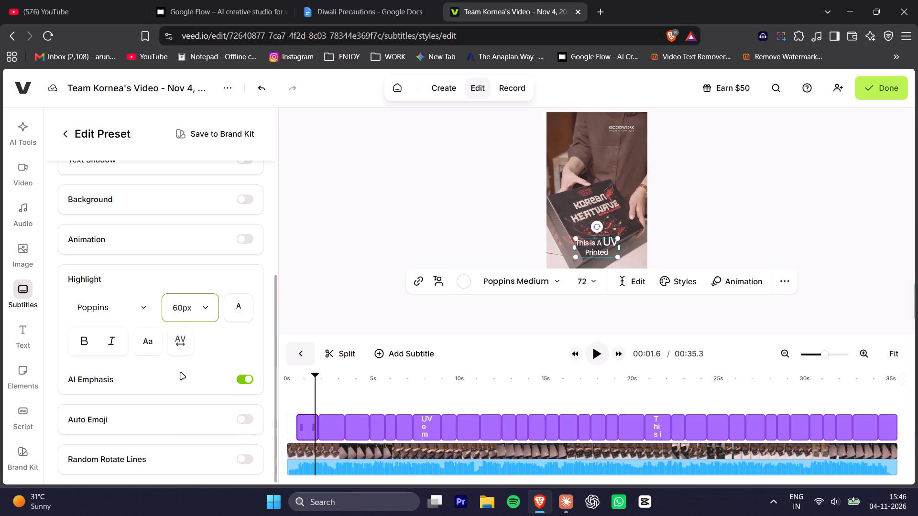
Change the highlight text colour to a fully saturated golden yellow, #ffd000.
click(236, 311)
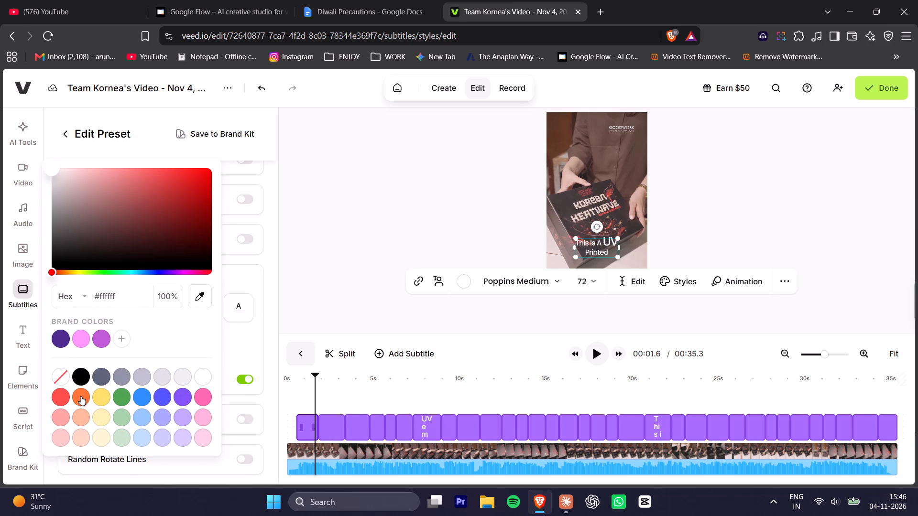
click(121, 396)
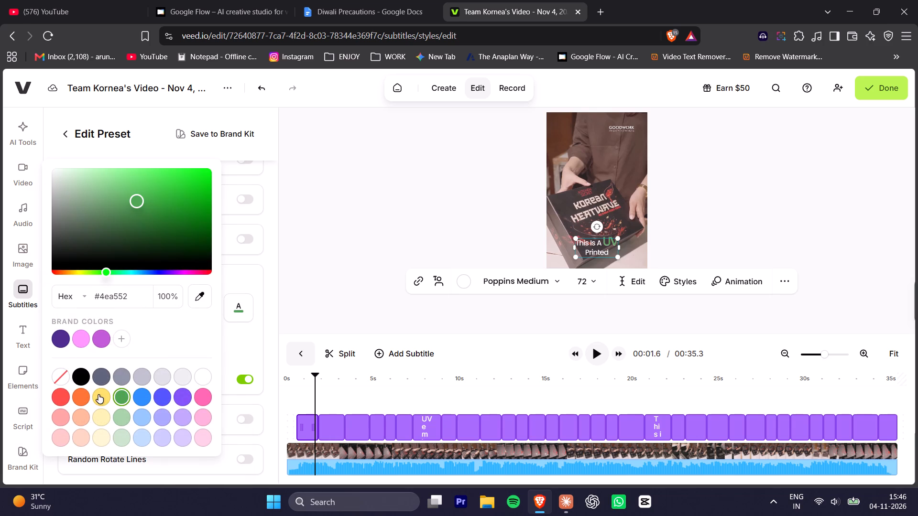
click(98, 398)
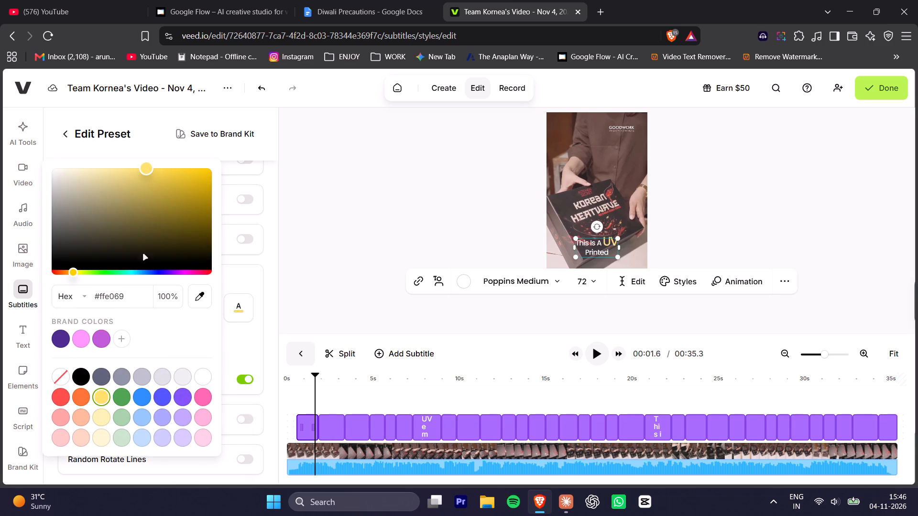
drag(182, 172, 225, 159)
click(72, 272)
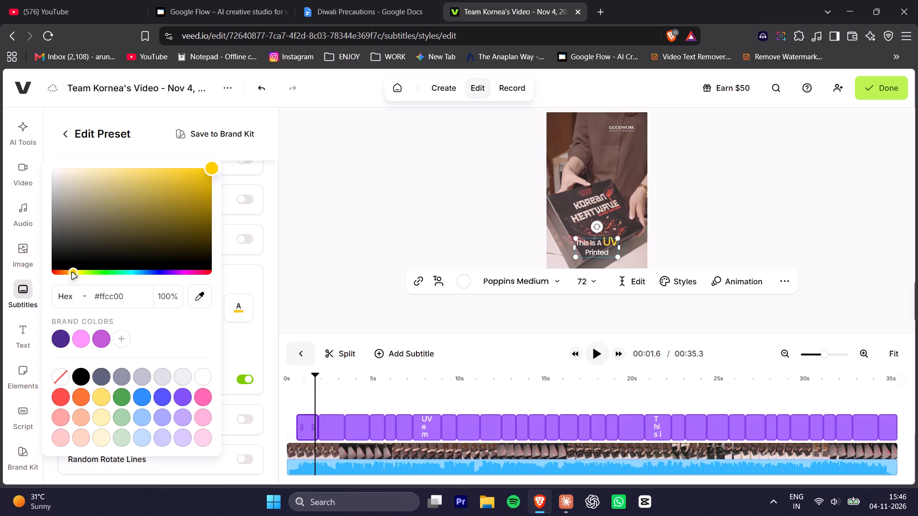
click(74, 273)
drag(210, 171, 220, 161)
Play the video from the beginning to about 5 seconds to check the yellow highlighted subtitles.
drag(316, 387, 304, 388)
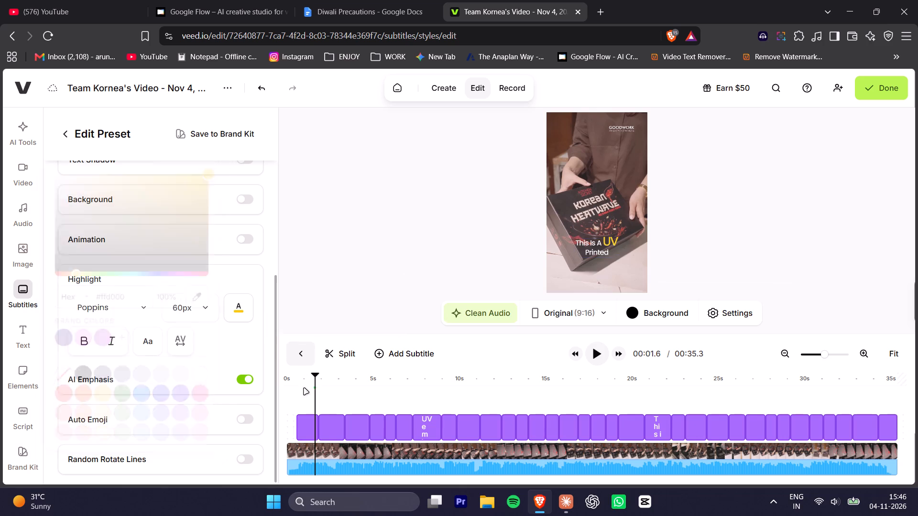
drag(304, 388, 297, 389)
drag(297, 380, 284, 381)
key(space)
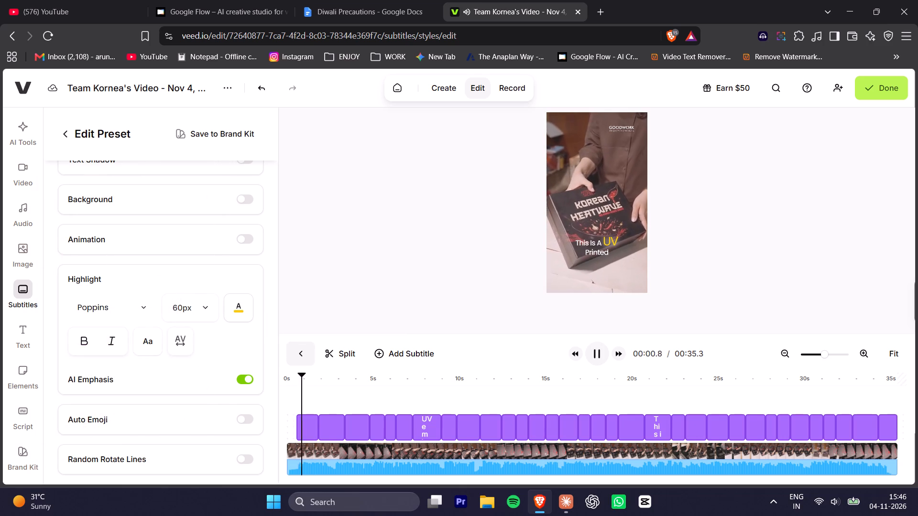
key(space)
key(space)
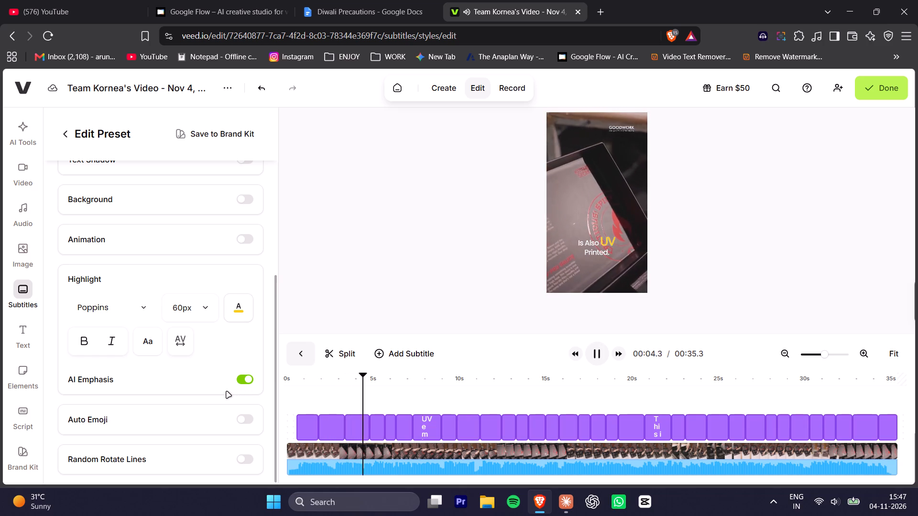
key(space)
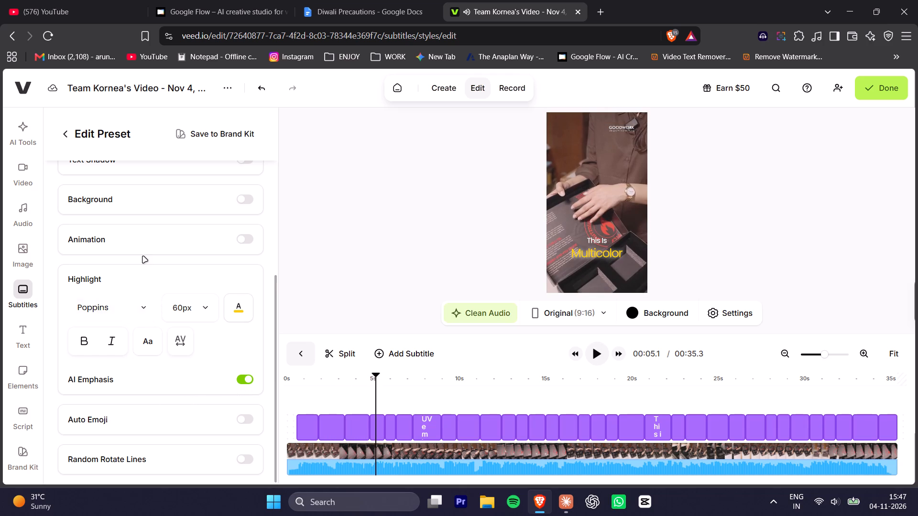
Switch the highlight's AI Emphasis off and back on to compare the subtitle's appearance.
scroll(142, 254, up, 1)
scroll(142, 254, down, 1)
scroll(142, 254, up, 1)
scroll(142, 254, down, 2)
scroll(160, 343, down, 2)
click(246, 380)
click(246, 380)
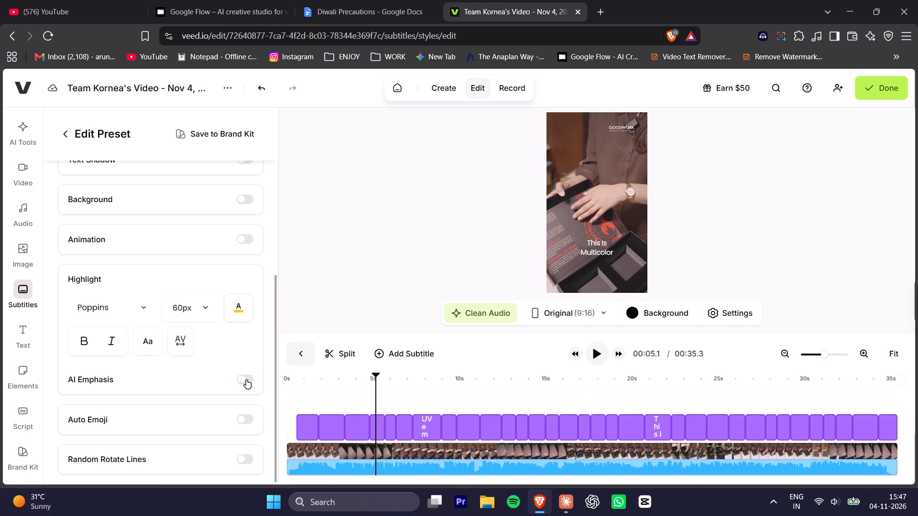
Continue playback to about 10 seconds to check the highlighted words in the following subtitles.
click(312, 378)
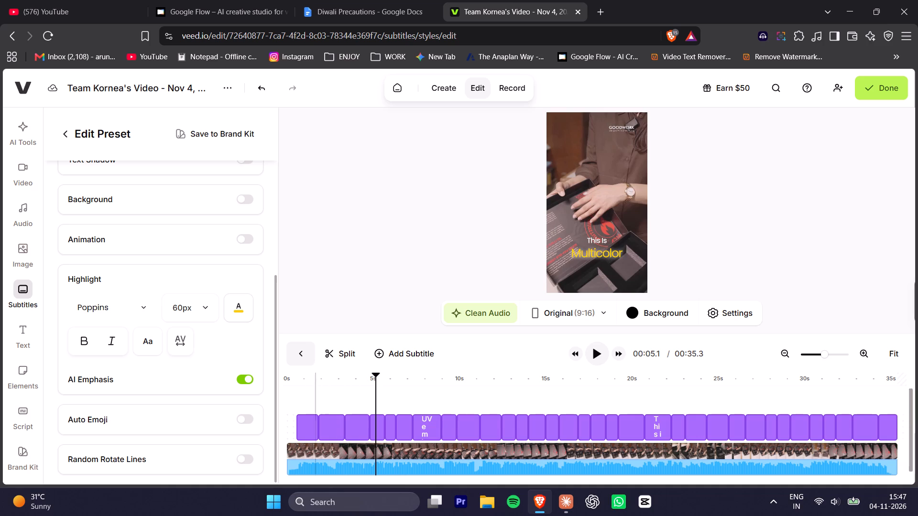
key(space)
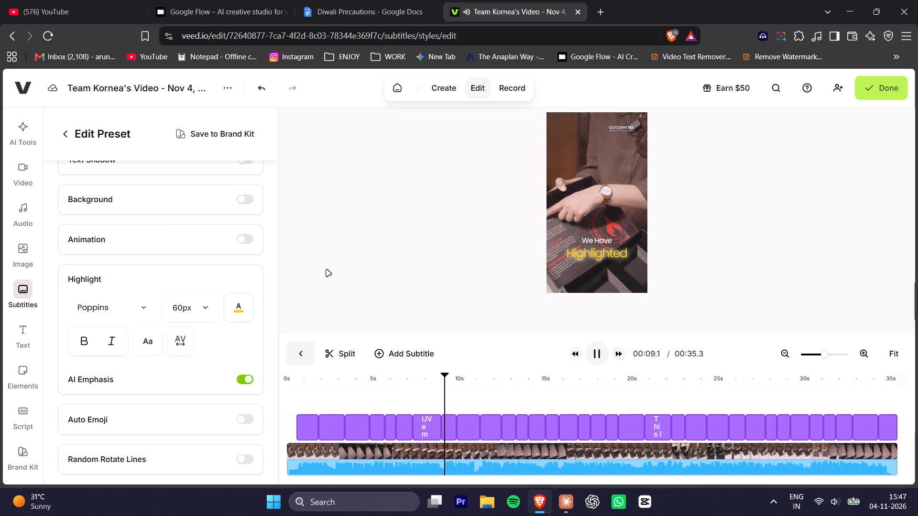
key(space)
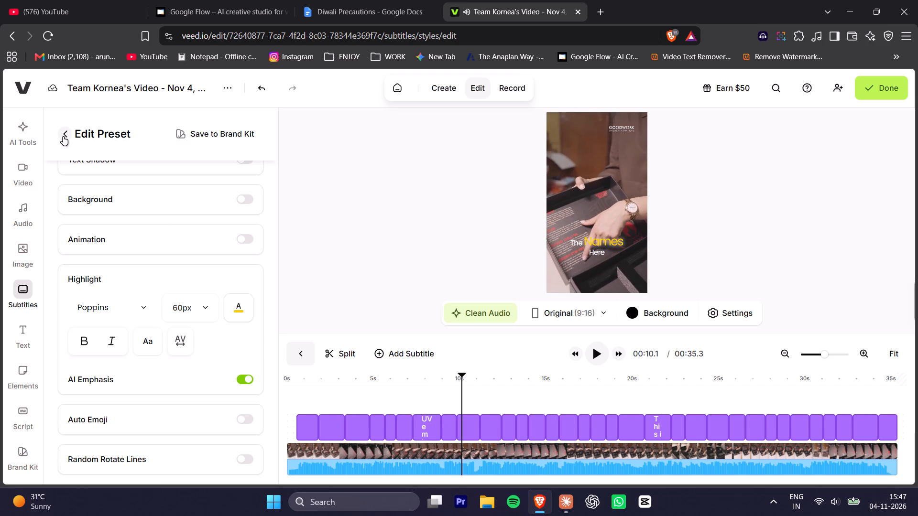
Widen the subtitle box on the video so that "The Names Here" fits on one line.
click(605, 239)
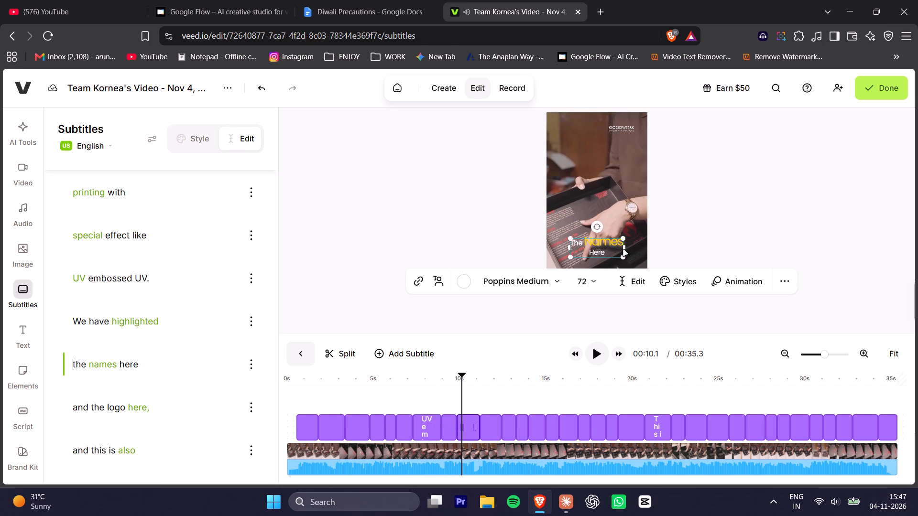
alt+drag(625, 249, 634, 247)
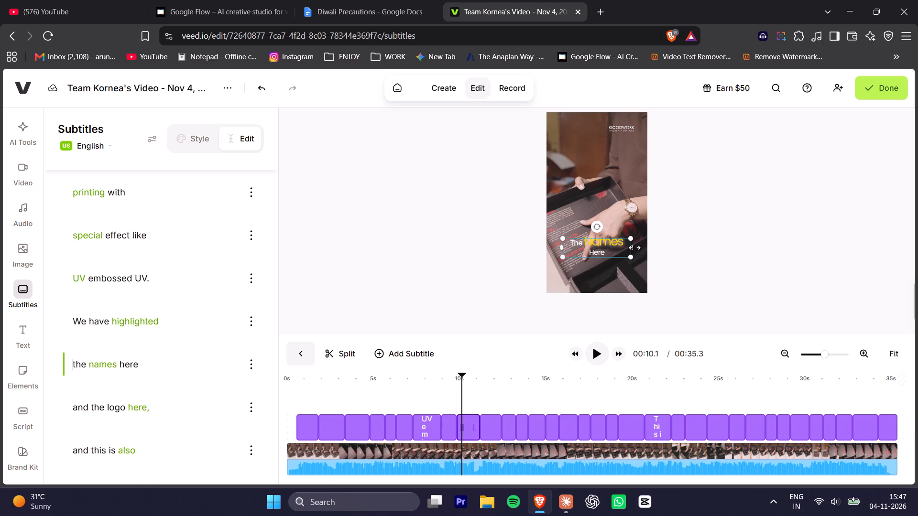
alt+drag(634, 247, 635, 247)
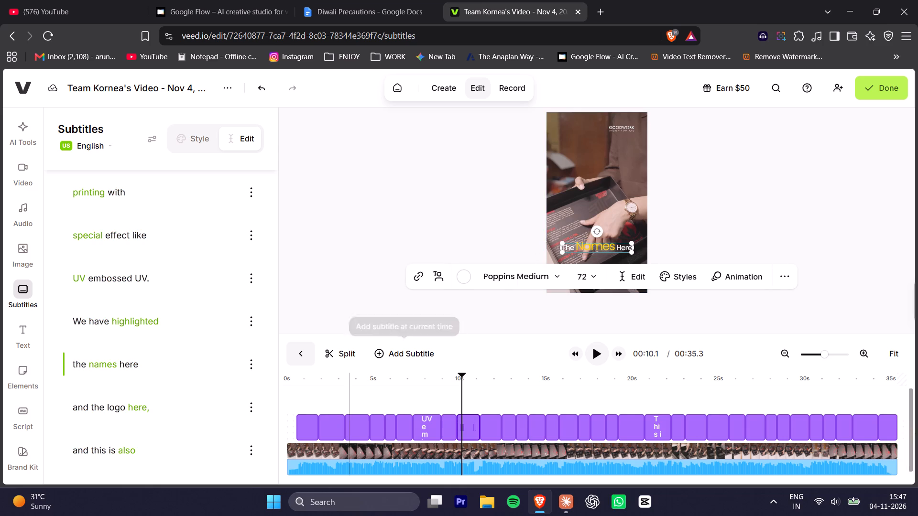
Play the whole video from the start and replay its last seconds to review the subtitles.
drag(317, 376, 288, 380)
key(space)
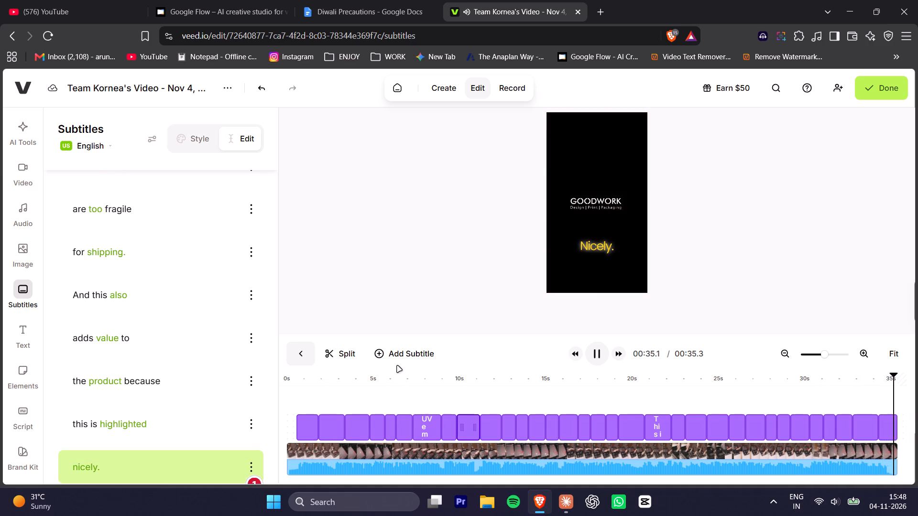
click(865, 385)
key(space)
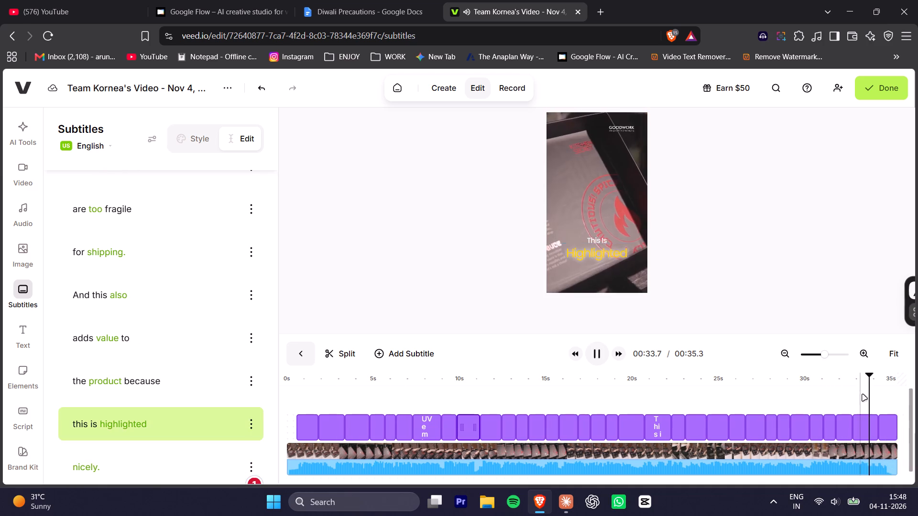
key(space)
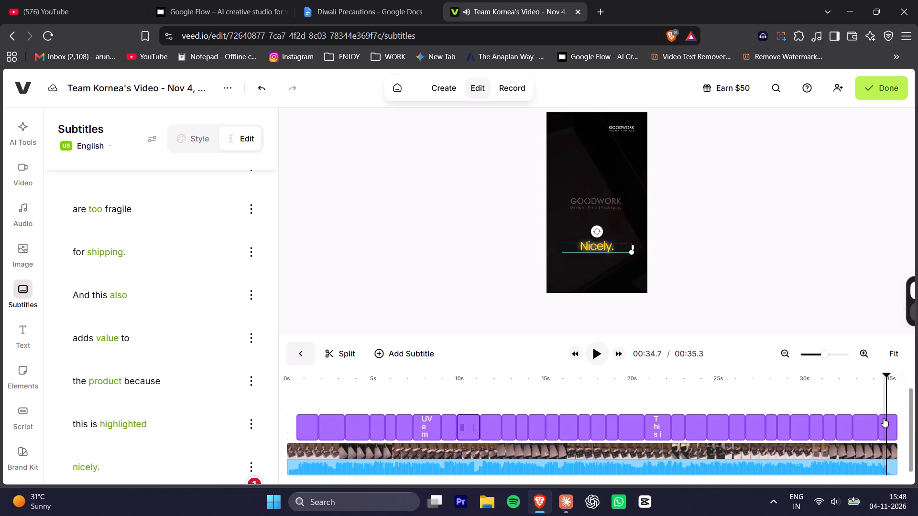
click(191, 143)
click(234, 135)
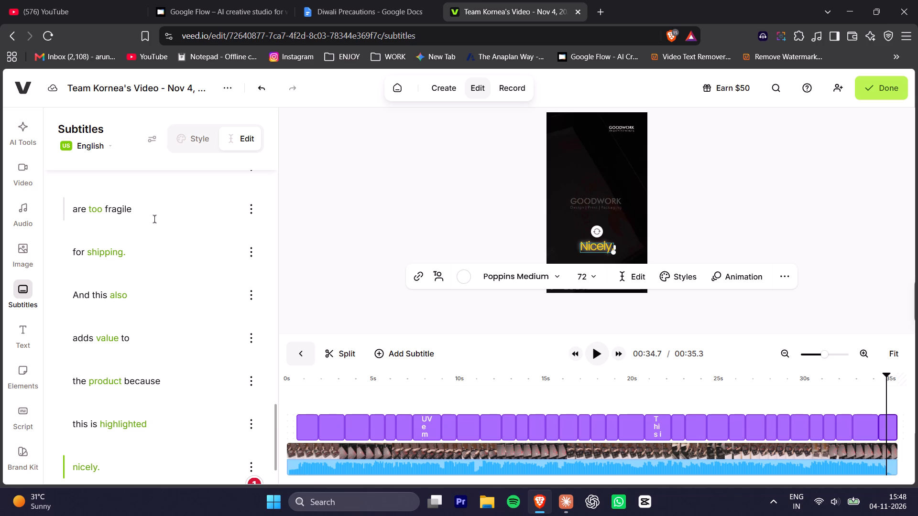
Play the video from near the start to about 7.5 seconds to review how the first subtitles are broken up.
click(299, 395)
click(310, 383)
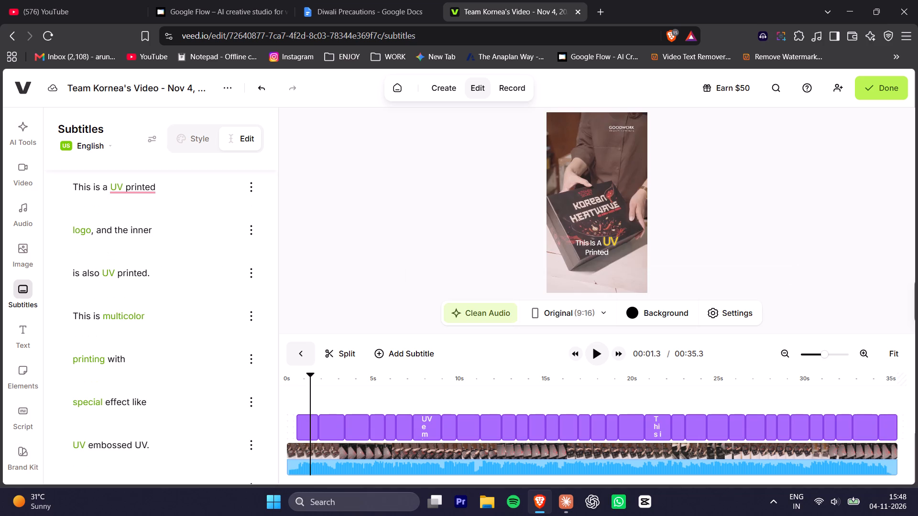
click(303, 383)
key(space)
alt+scroll(322, 401, up, 8)
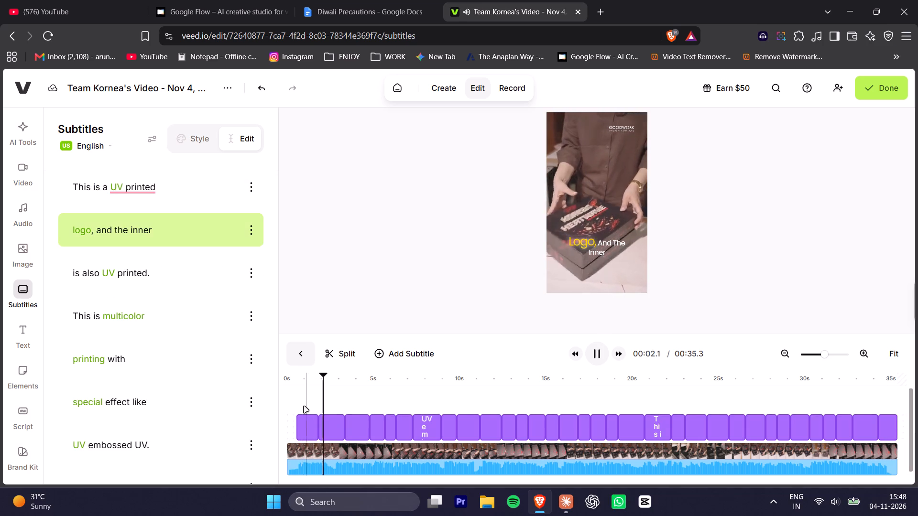
ctrl+scroll(330, 404, up, 10)
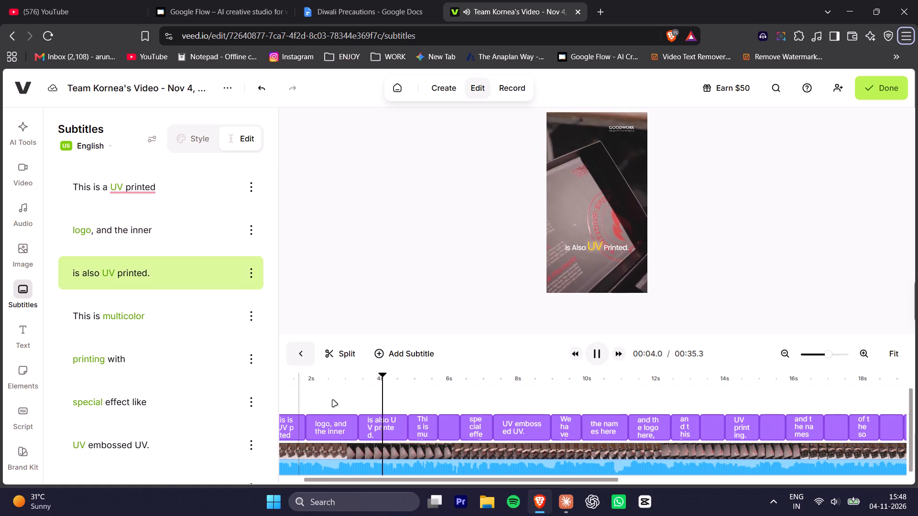
key(space)
click(361, 399)
click(350, 381)
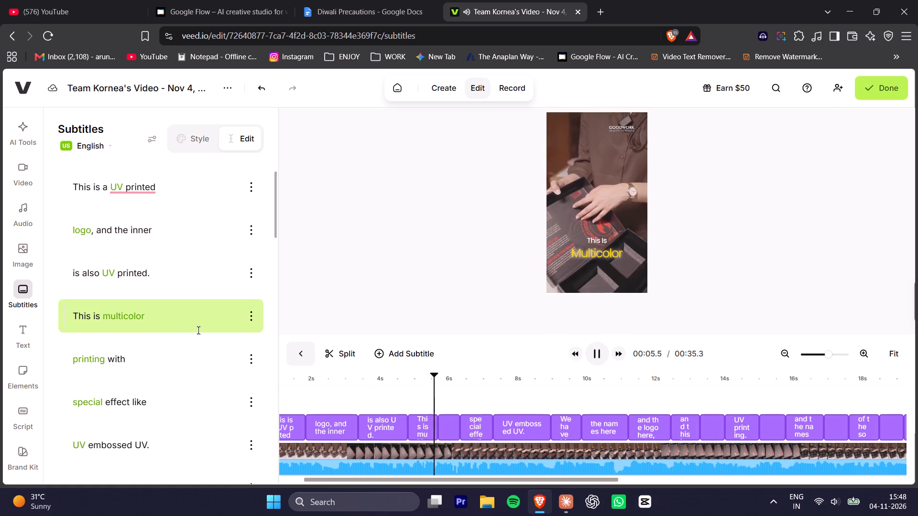
key(space)
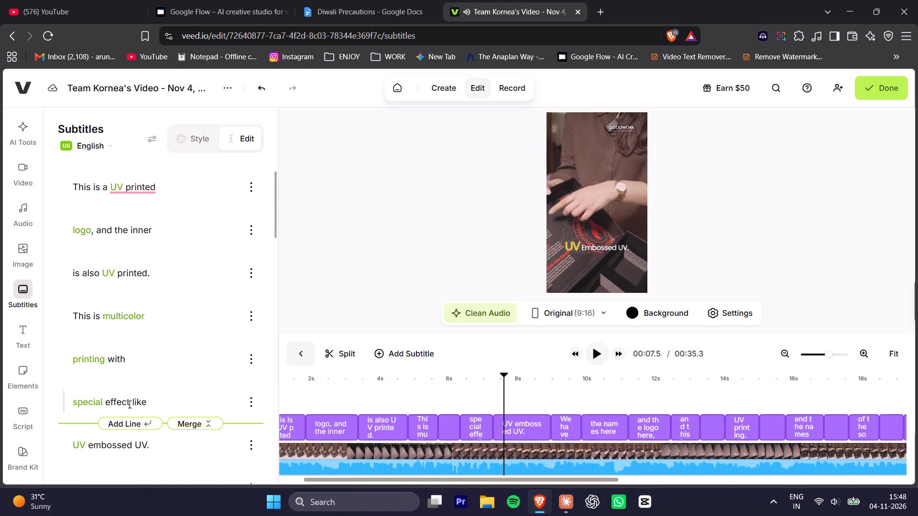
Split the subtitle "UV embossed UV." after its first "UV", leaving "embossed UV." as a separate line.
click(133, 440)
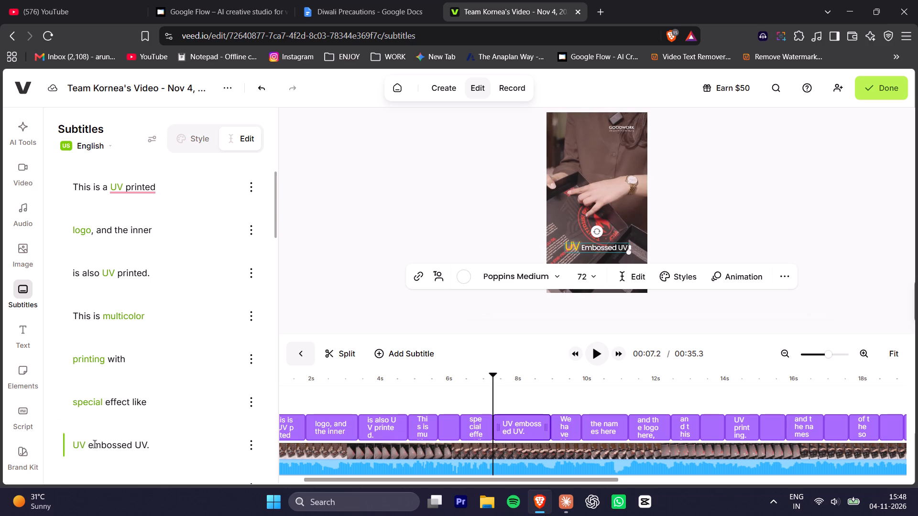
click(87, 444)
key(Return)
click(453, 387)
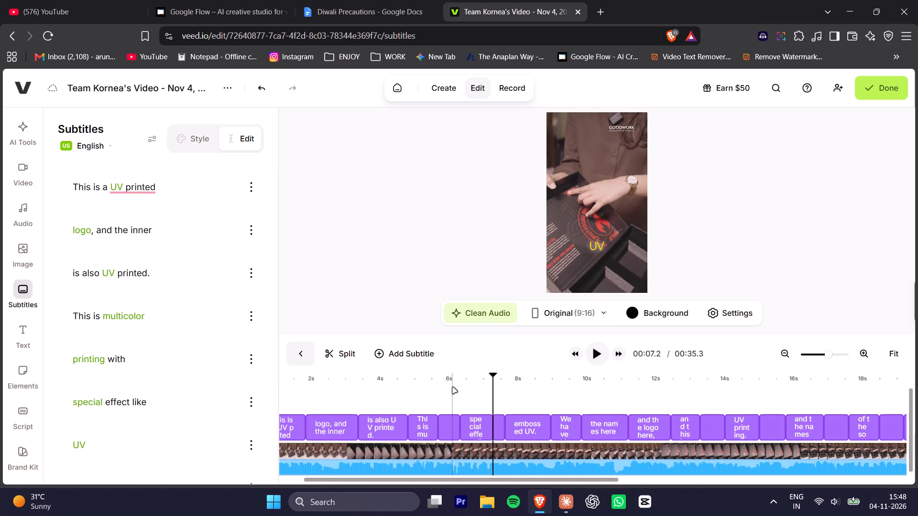
Play from about 7 to 14 seconds, pausing at intervals, to check the split line and the following subtitles.
click(455, 387)
key(space)
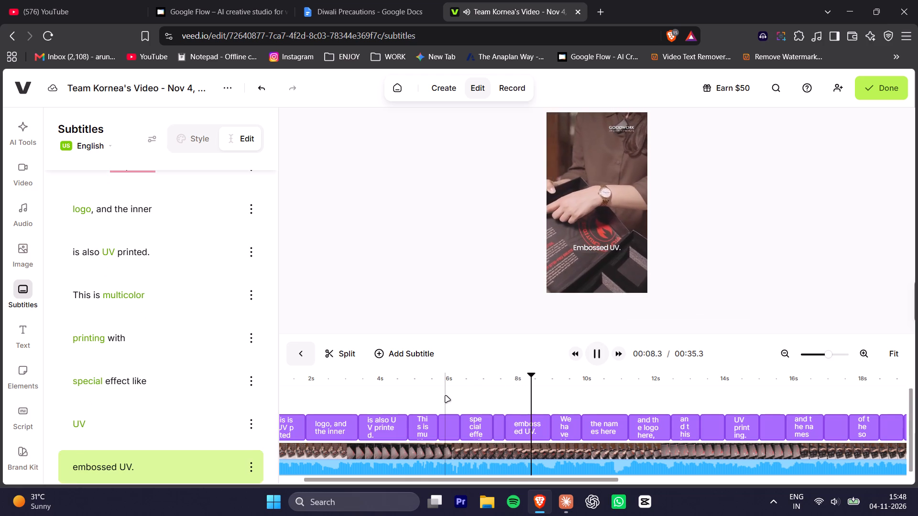
key(space)
key(space)
key(space)
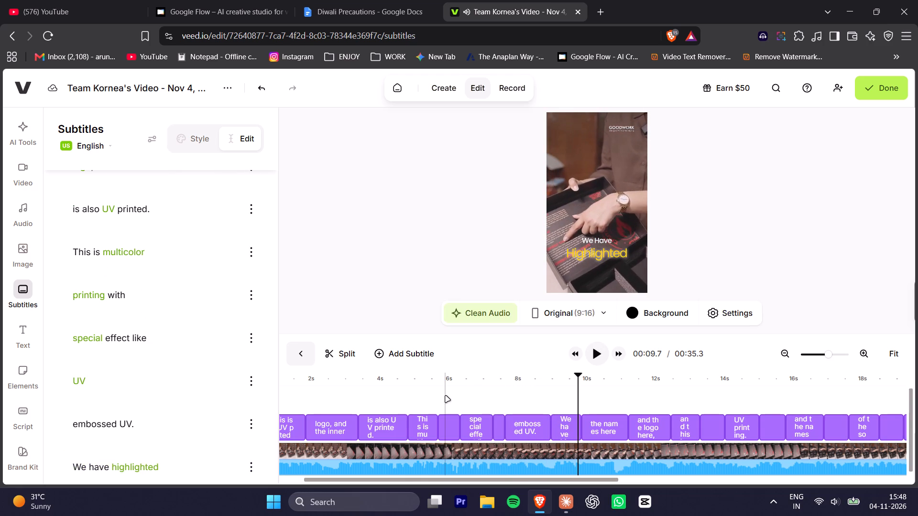
key(space)
key(space)
key(space)
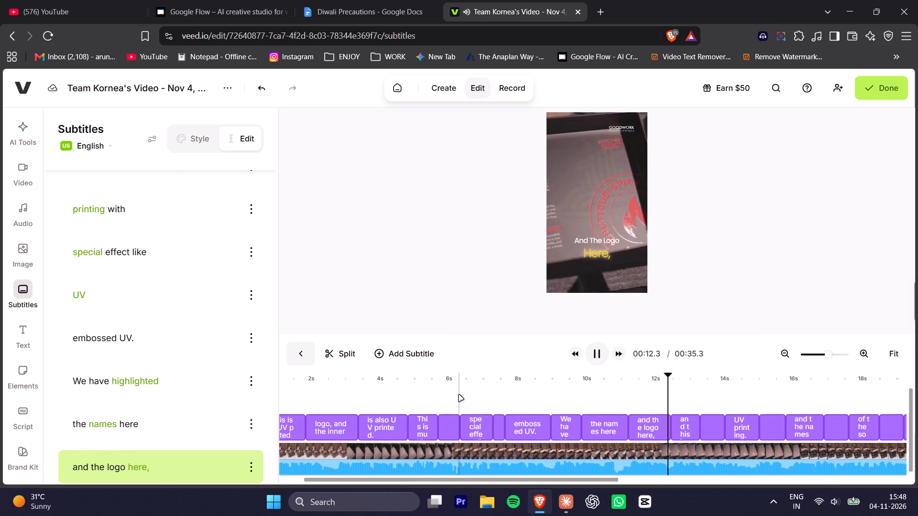
key(space)
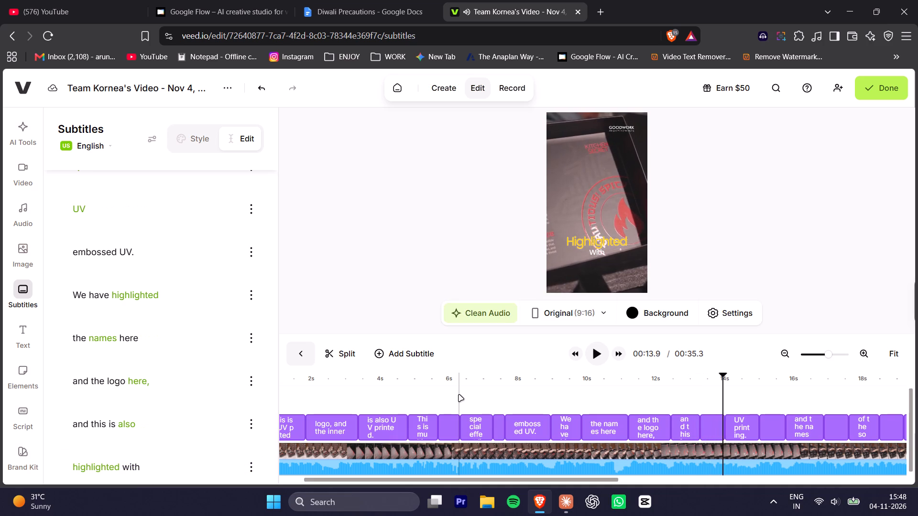
key(space)
key(space)
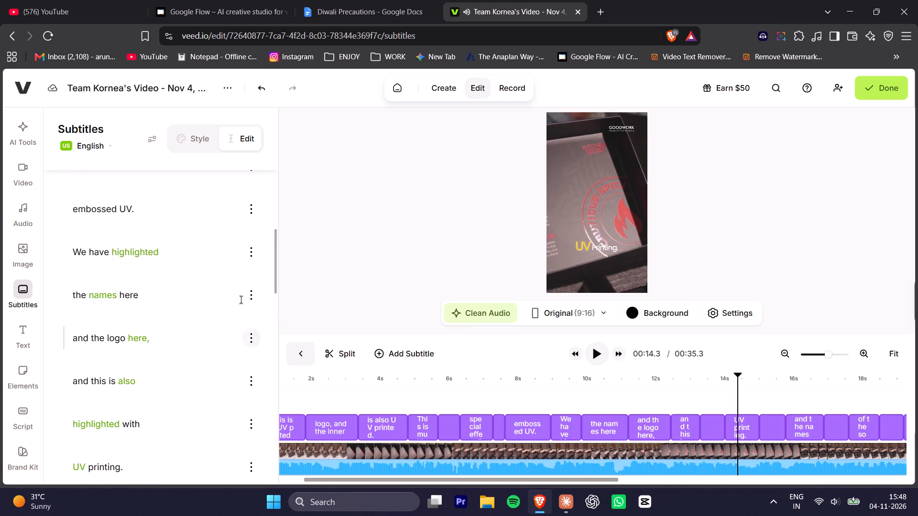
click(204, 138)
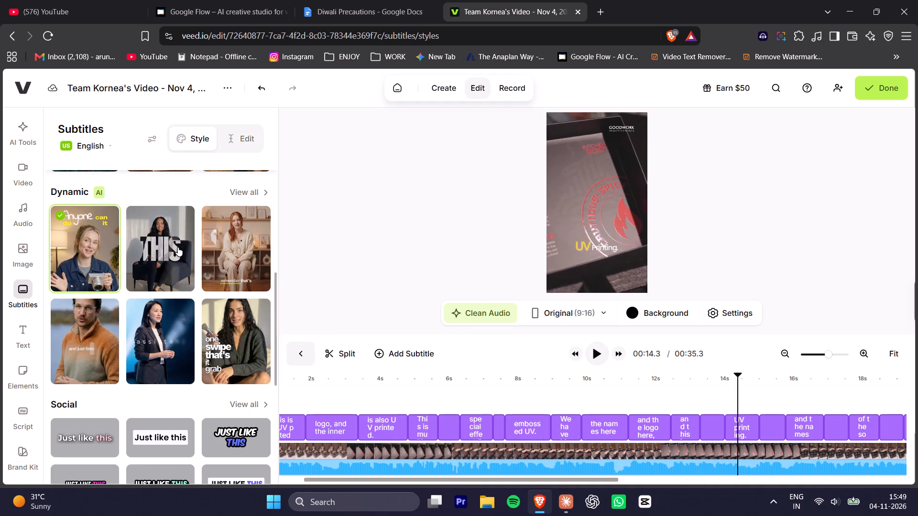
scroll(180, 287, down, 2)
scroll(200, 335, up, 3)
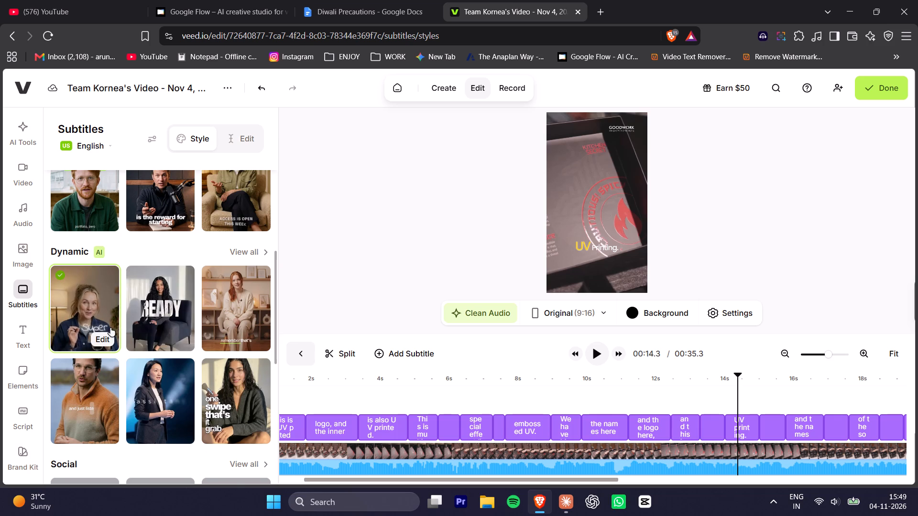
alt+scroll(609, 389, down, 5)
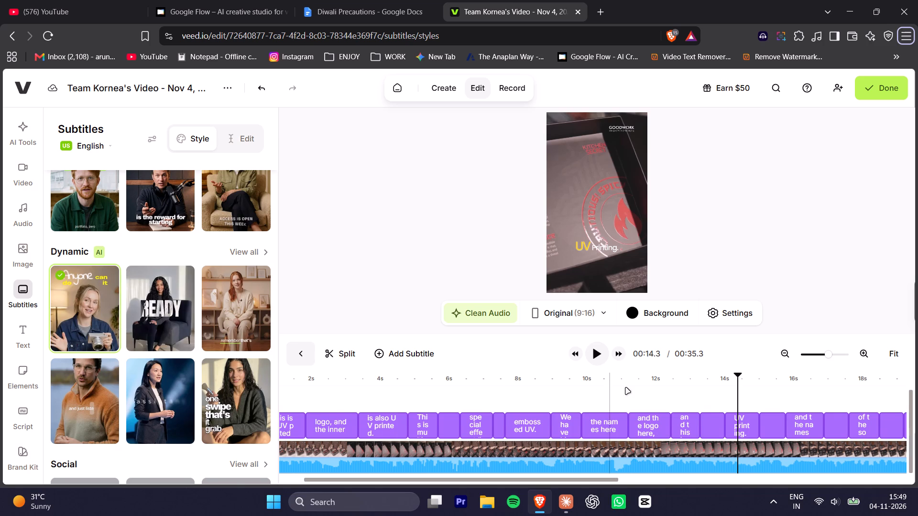
Scrub from about 14 to 20 seconds and play the rest of the video to review the remaining subtitles.
ctrl+scroll(629, 388, down, 7)
drag(605, 382, 608, 380)
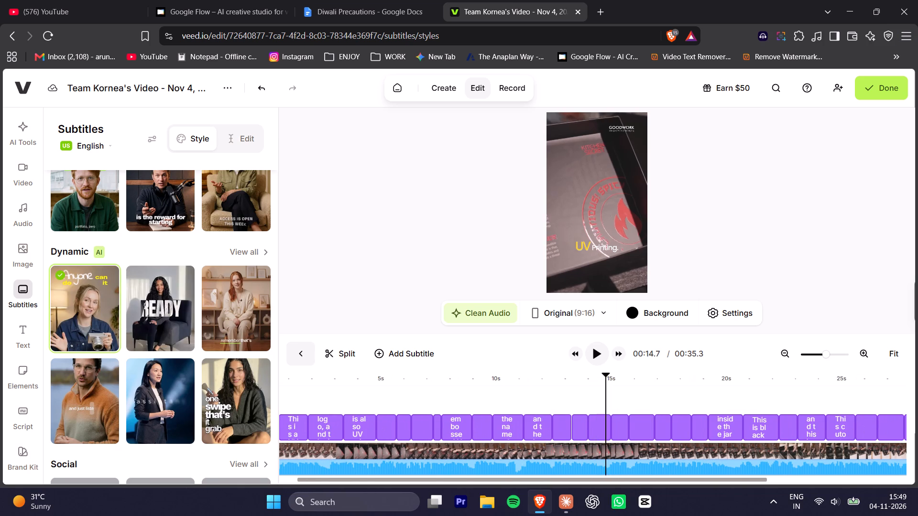
drag(608, 380, 659, 369)
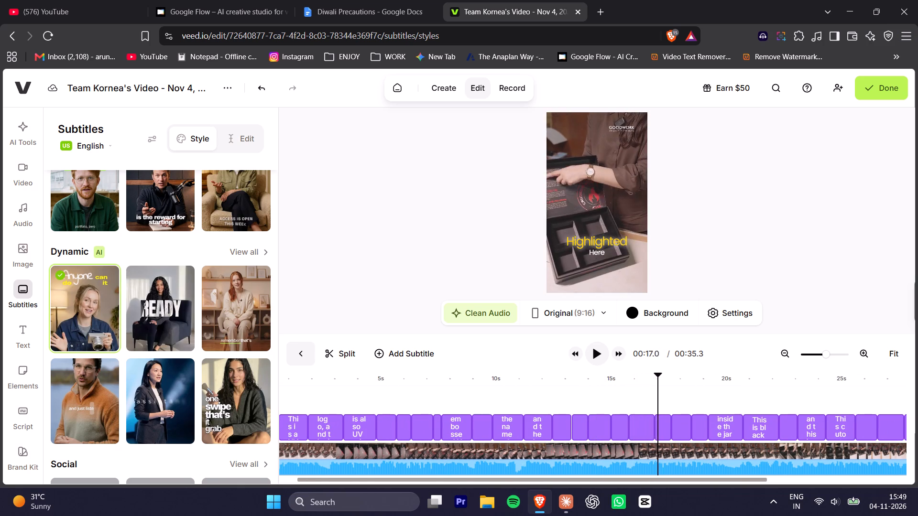
drag(659, 369, 726, 354)
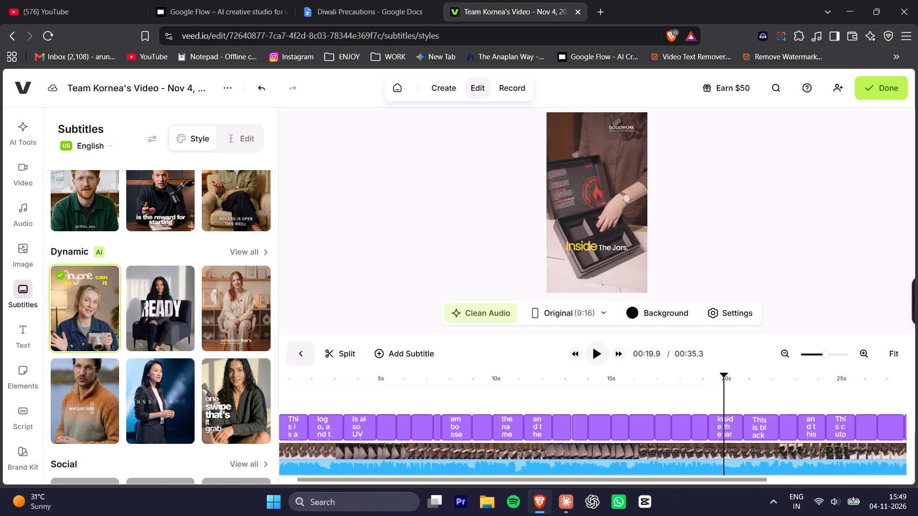
drag(726, 354, 741, 354)
key(space)
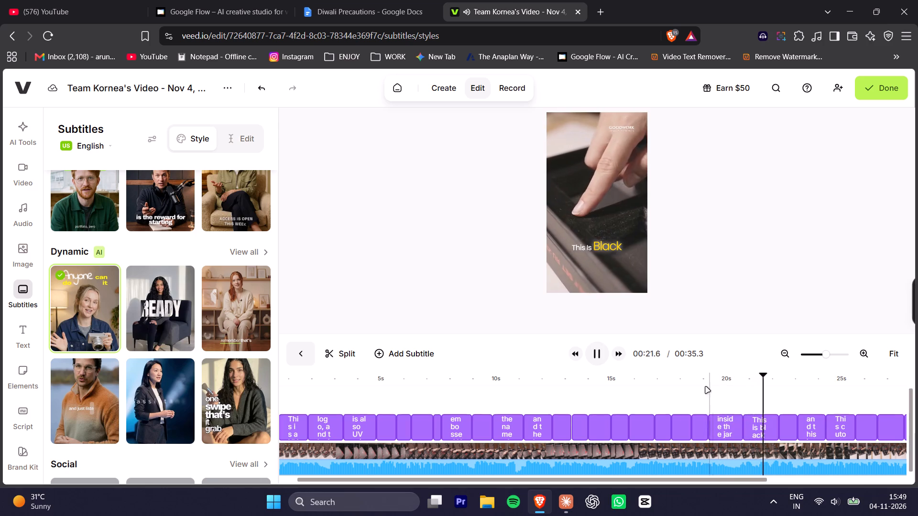
alt+scroll(680, 399, up, 2)
ctrl+scroll(680, 399, up, 5)
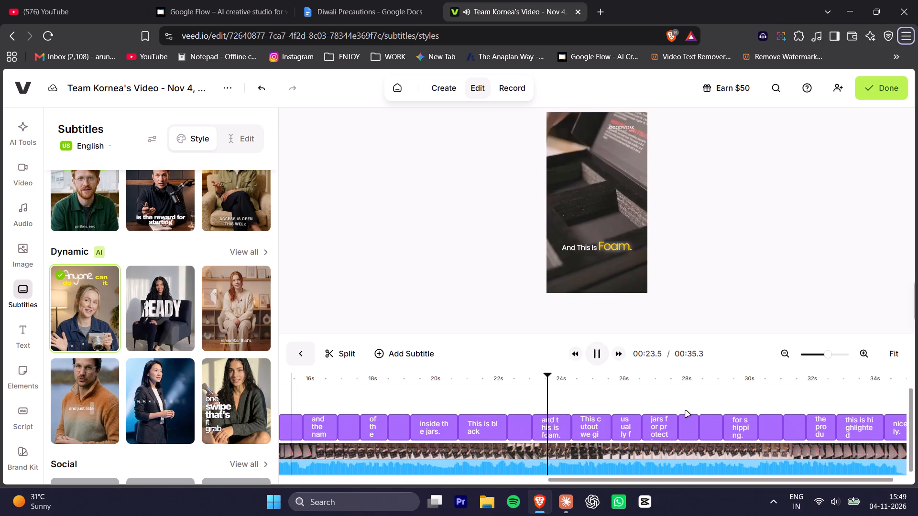
ctrl+scroll(686, 411, up, 7)
ctrl+scroll(581, 416, down, 3)
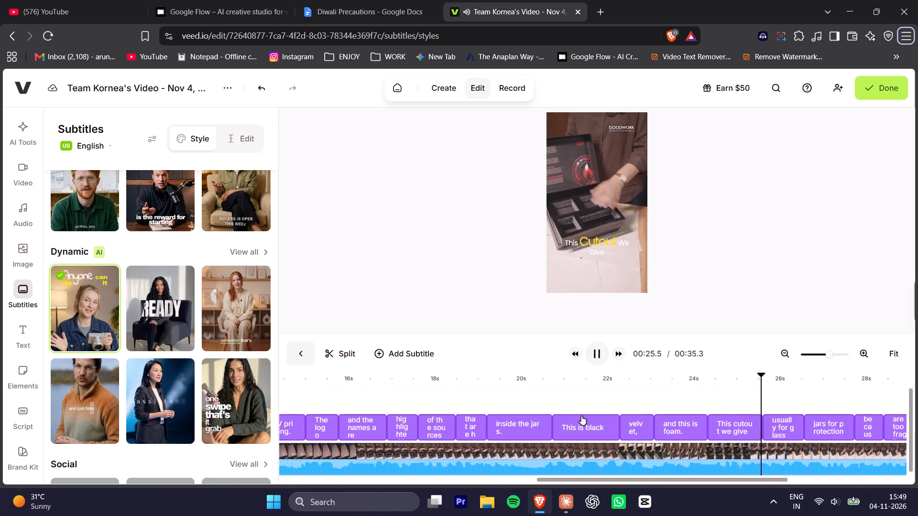
ctrl+scroll(581, 416, down, 3)
alt+scroll(569, 411, down, 2)
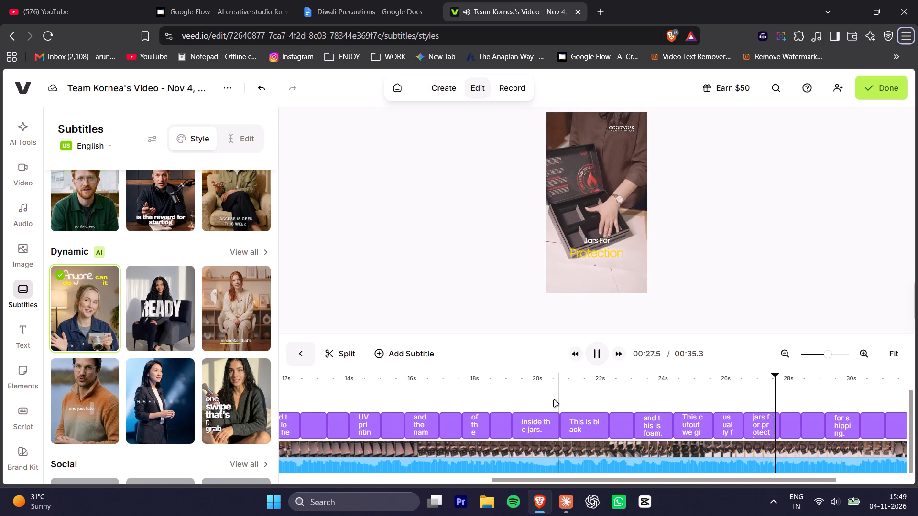
ctrl+scroll(553, 400, down, 3)
key(space)
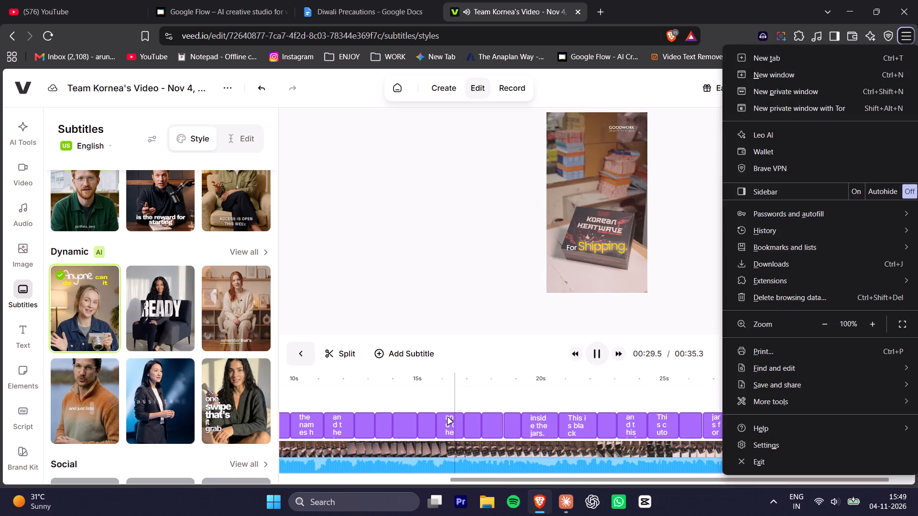
click(479, 423)
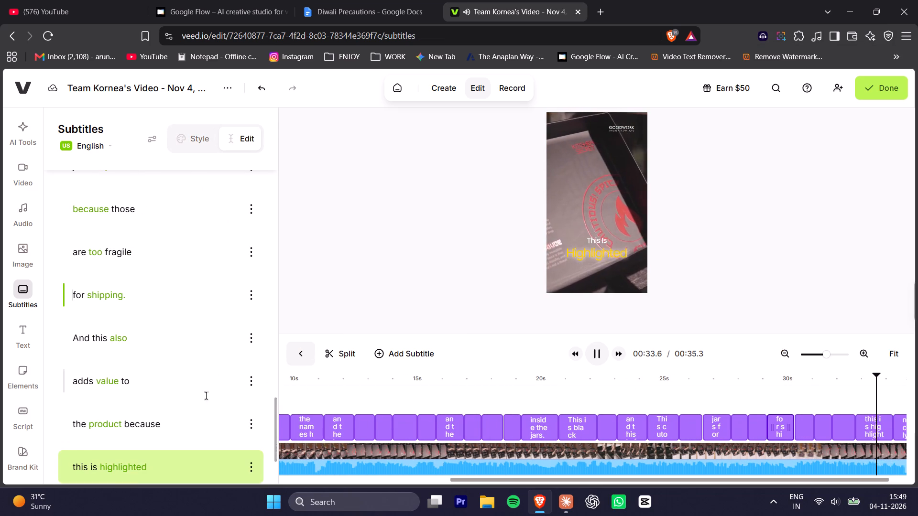
scroll(205, 396, down, 2)
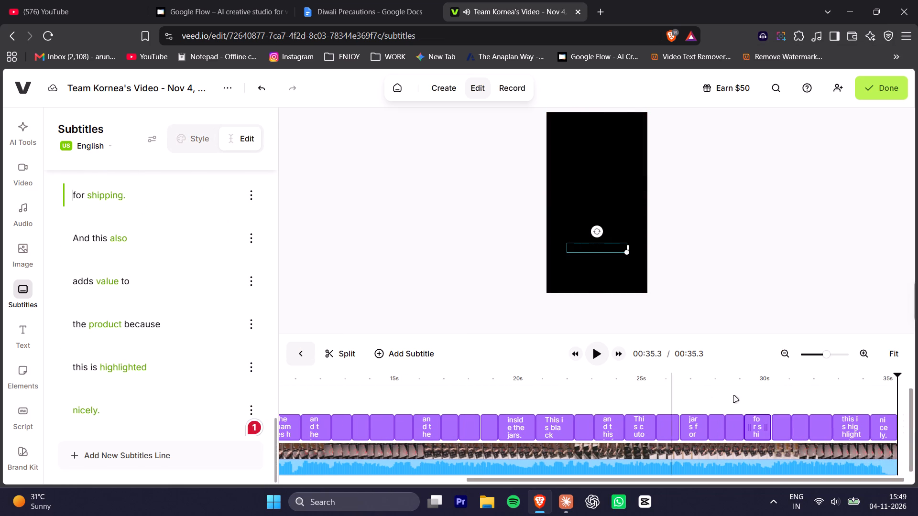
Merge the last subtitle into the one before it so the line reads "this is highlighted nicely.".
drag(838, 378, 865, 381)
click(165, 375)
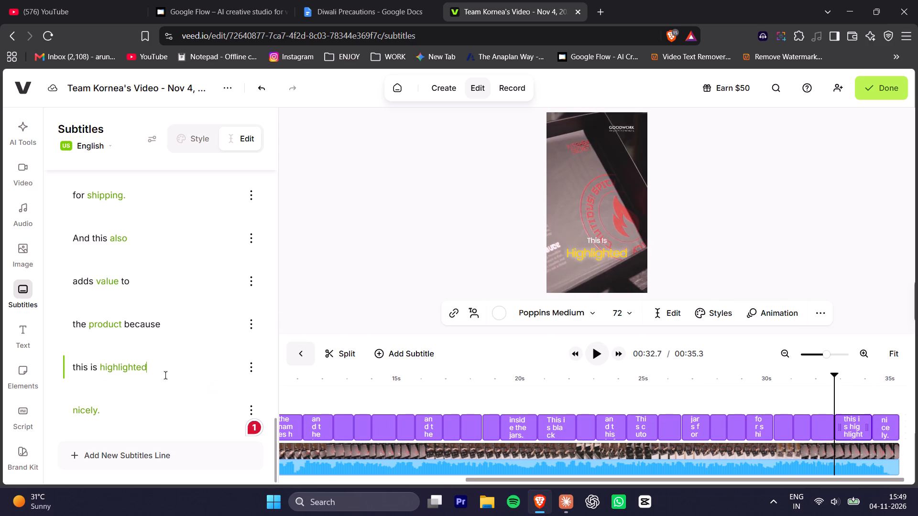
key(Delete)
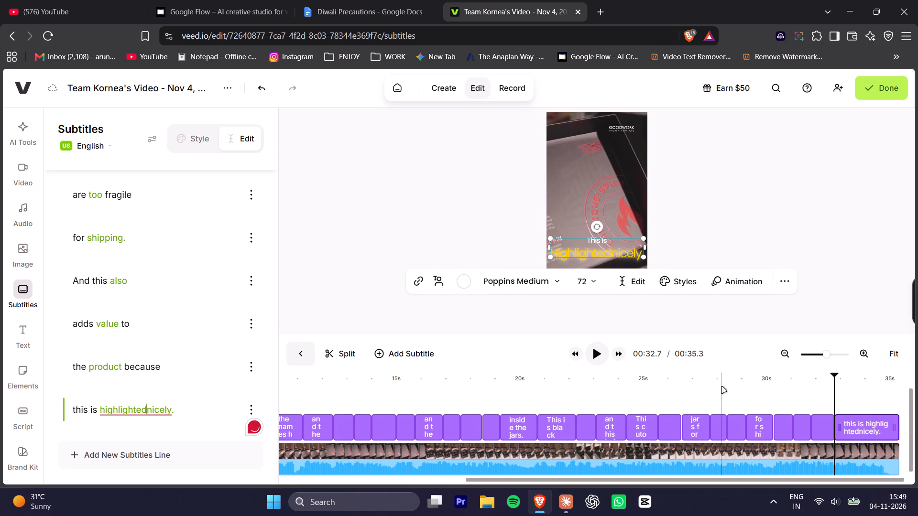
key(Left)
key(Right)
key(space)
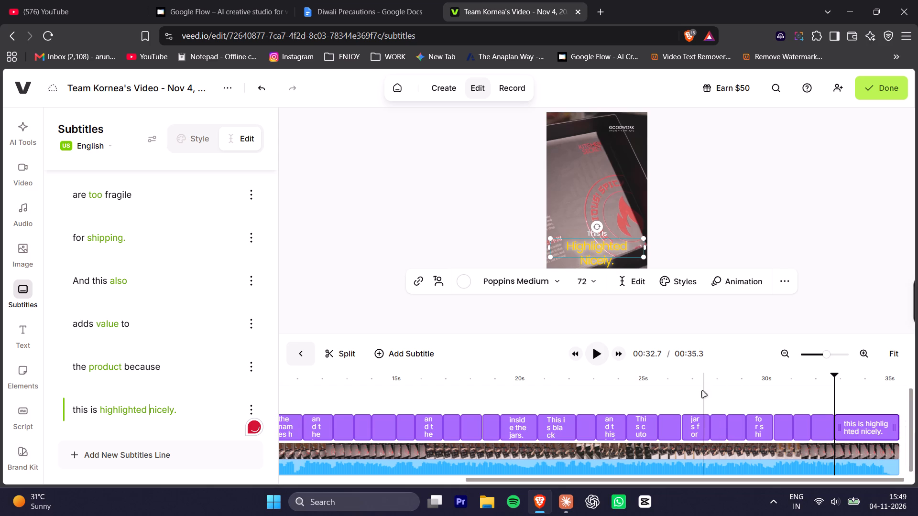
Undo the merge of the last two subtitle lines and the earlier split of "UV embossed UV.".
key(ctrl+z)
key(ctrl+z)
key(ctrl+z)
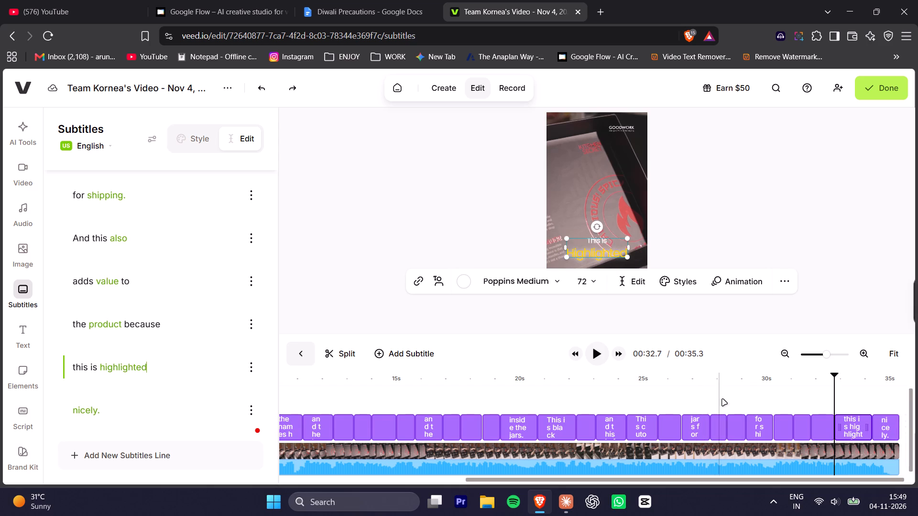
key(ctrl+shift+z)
Shorten the final "nicely." subtitle on the timeline so that it ends at about 34.7 seconds.
click(807, 398)
key(space)
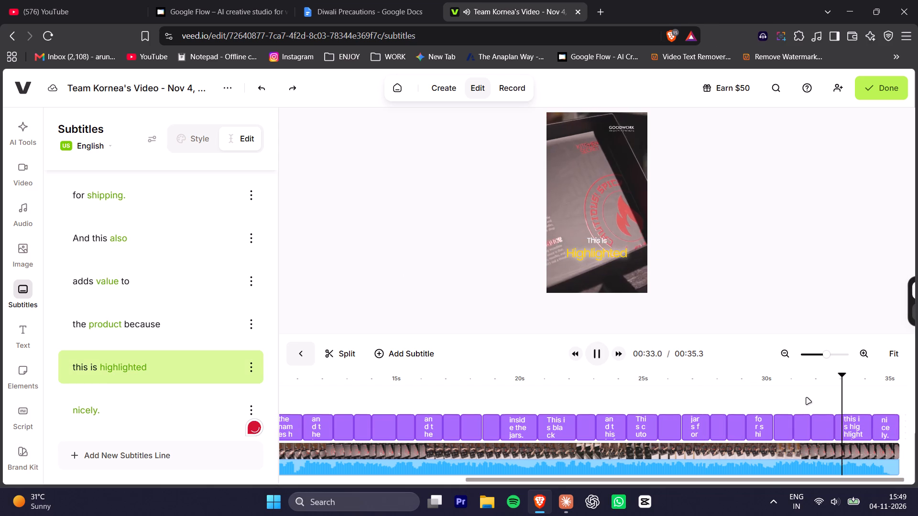
click(883, 424)
key(space)
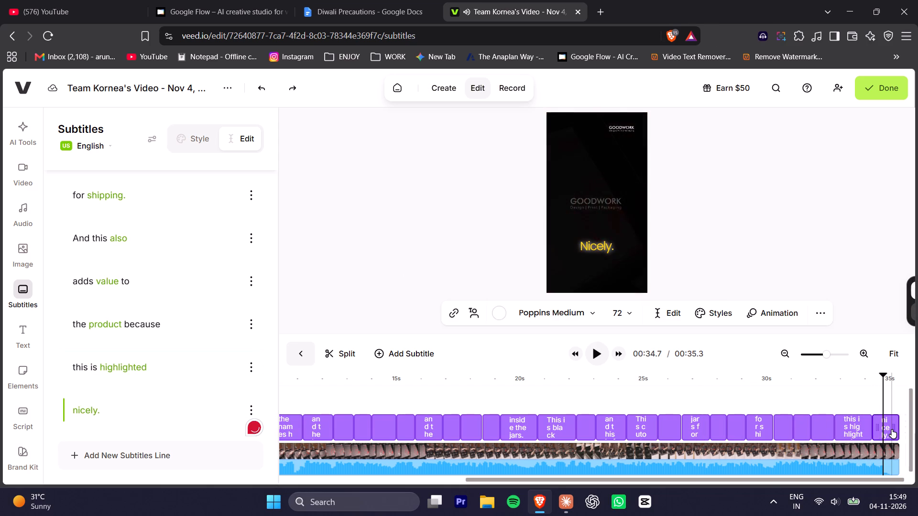
drag(897, 430, 890, 432)
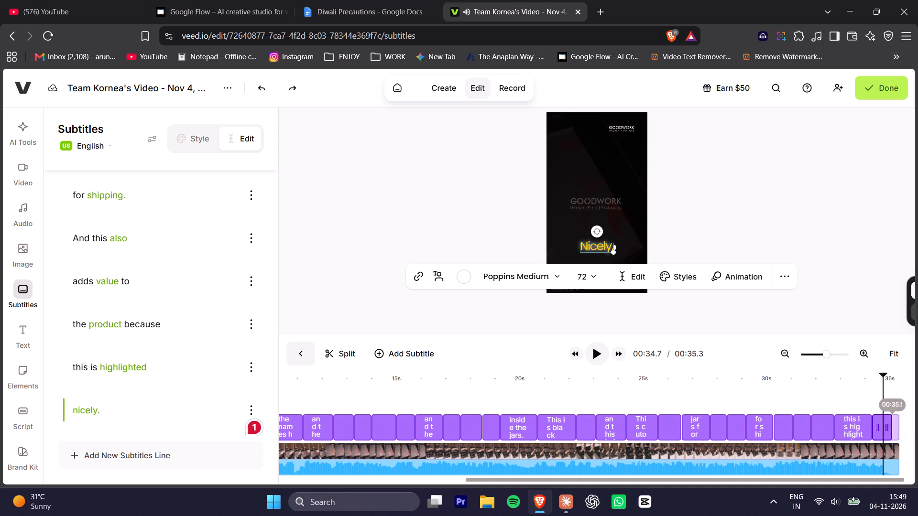
drag(890, 432, 885, 434)
Play the video's ending to check the shortened last subtitle, and restart playback from the beginning.
click(859, 390)
key(space)
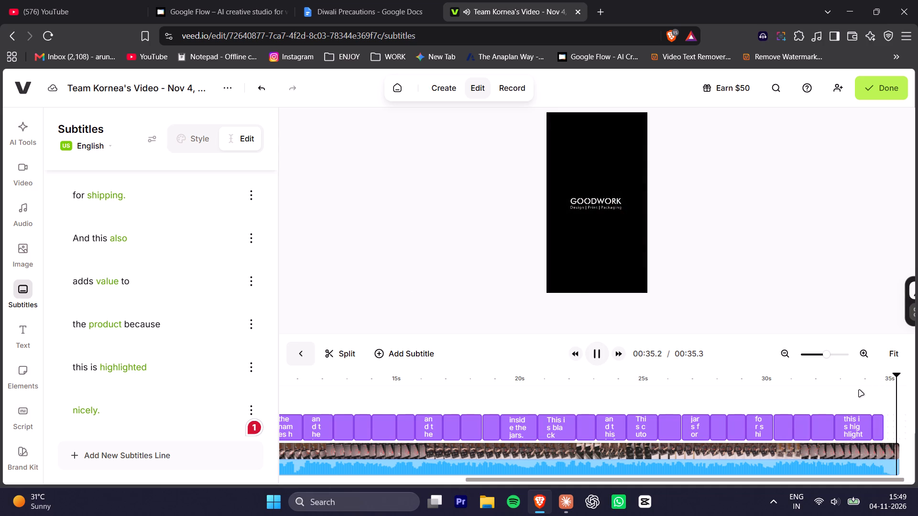
key(space)
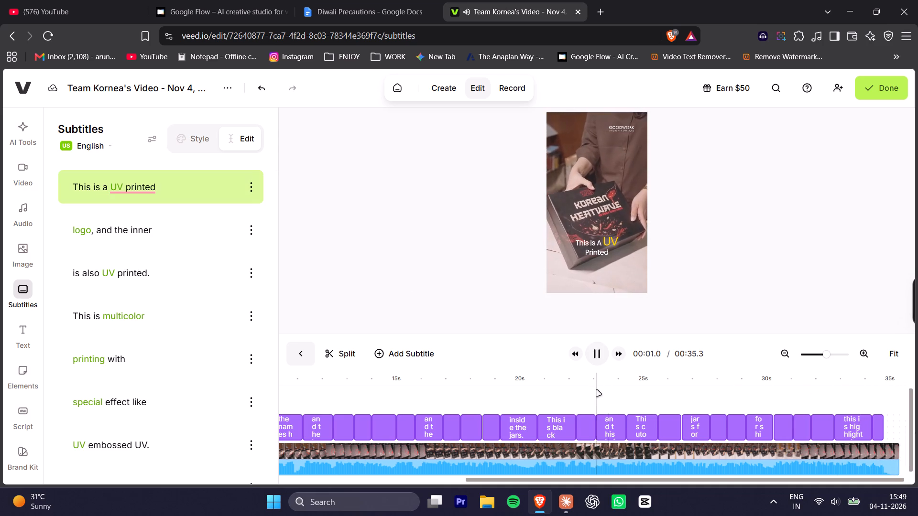
Pause playback and open the applied Dynamic subtitle preset for editing, down to its highlight settings.
key(space)
click(599, 247)
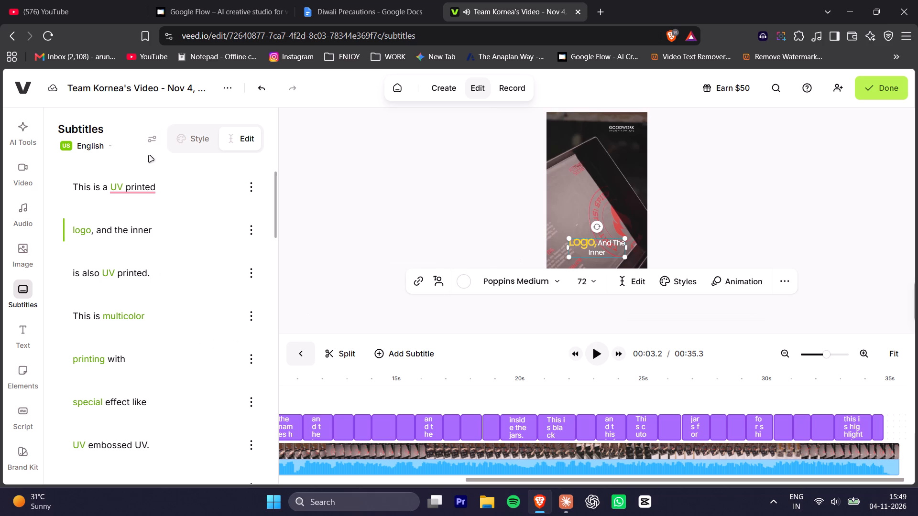
click(182, 137)
scroll(176, 361, down, 3)
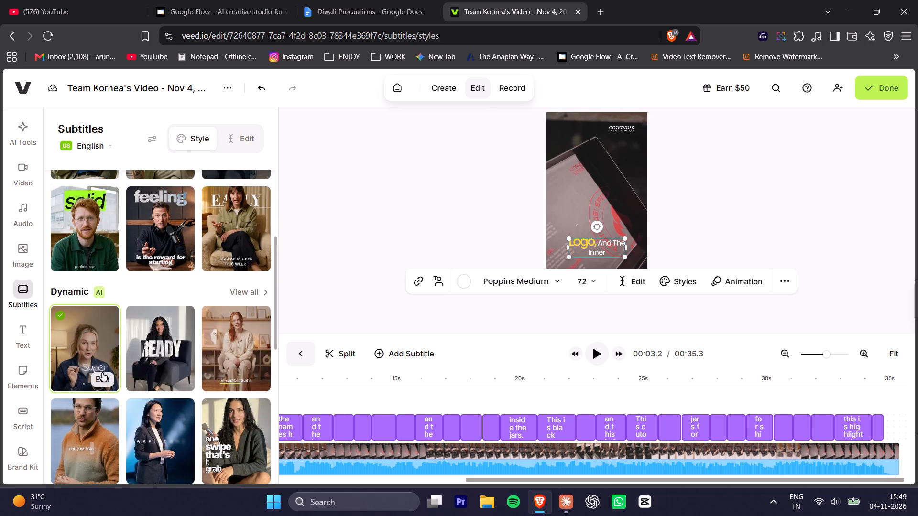
click(101, 379)
scroll(240, 377, down, 2)
scroll(170, 377, down, 1)
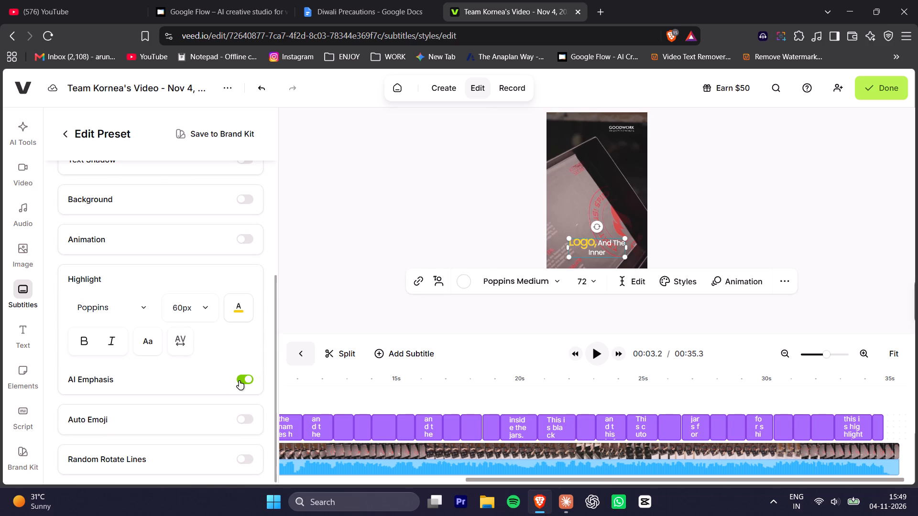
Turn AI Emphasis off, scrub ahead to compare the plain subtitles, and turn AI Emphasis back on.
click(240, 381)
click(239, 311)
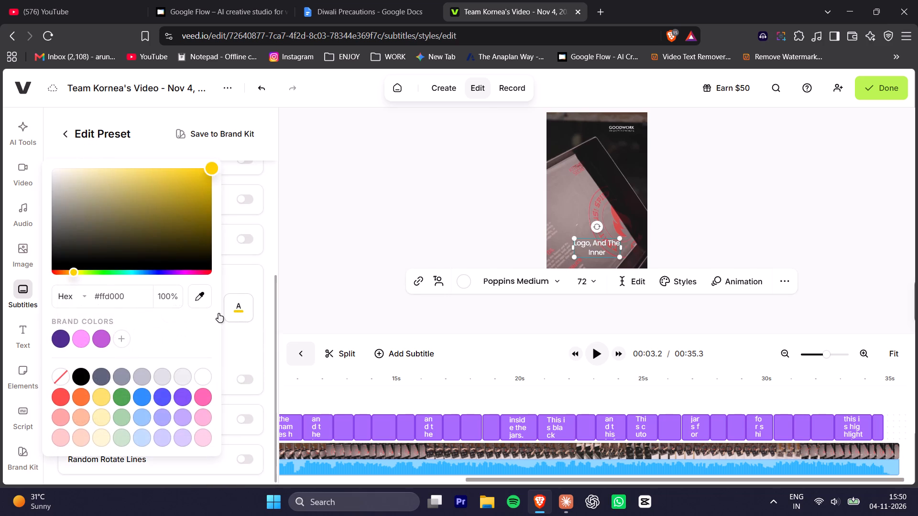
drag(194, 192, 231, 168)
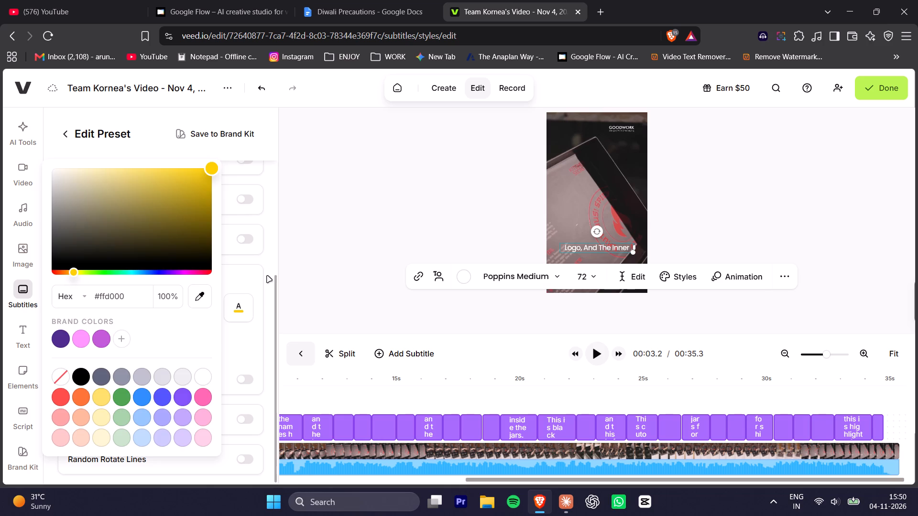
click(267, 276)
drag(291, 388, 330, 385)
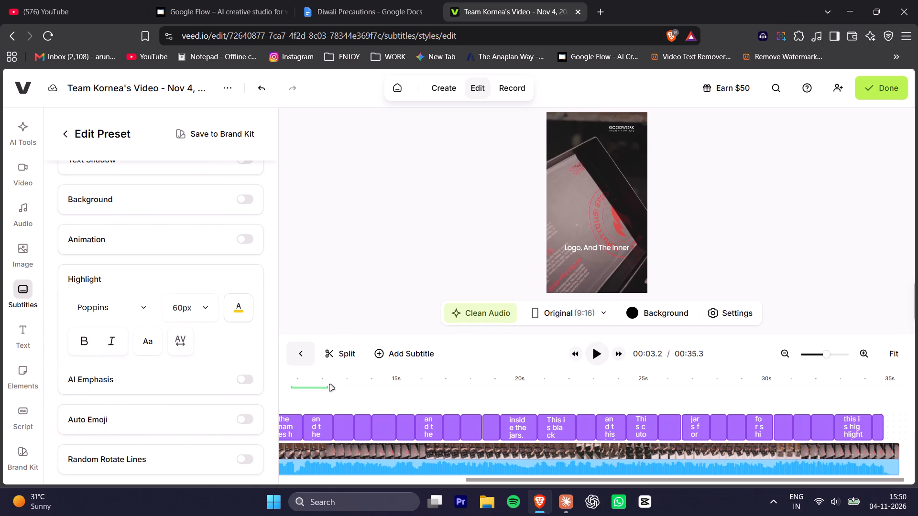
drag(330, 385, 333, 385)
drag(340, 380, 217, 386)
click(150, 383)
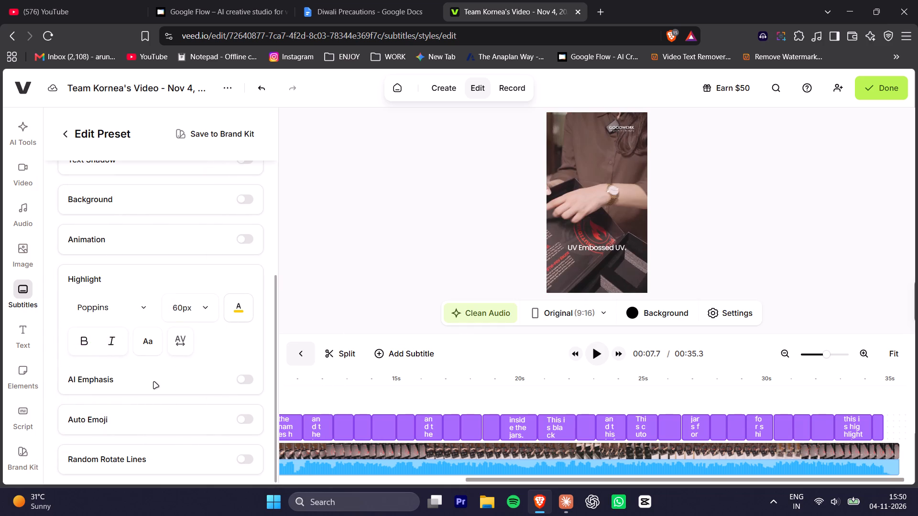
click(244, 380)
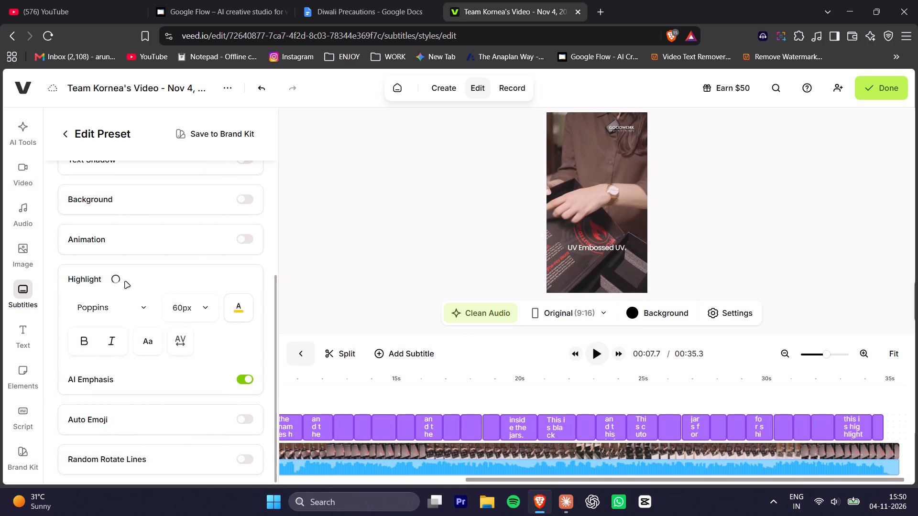
Set the preset's number of lines to 1 and play the video to check the subtitles.
scroll(181, 240, up, 2)
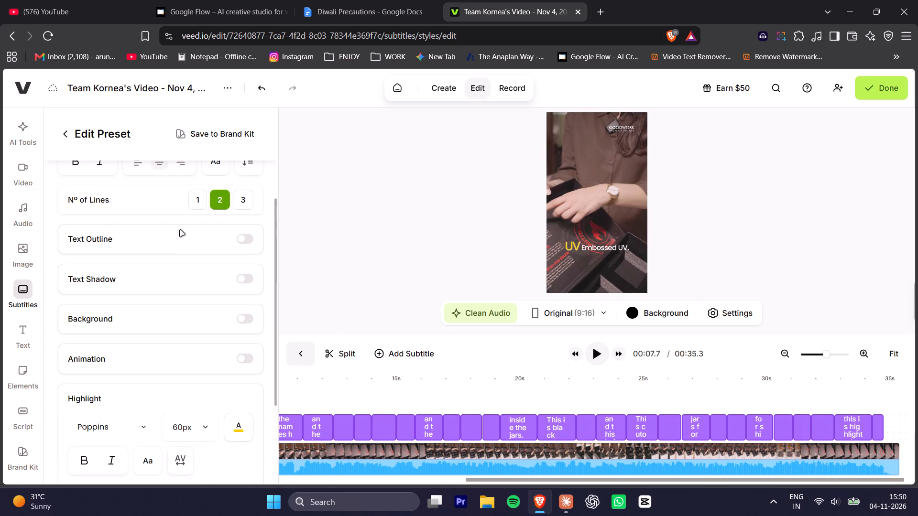
scroll(148, 288, down, 1)
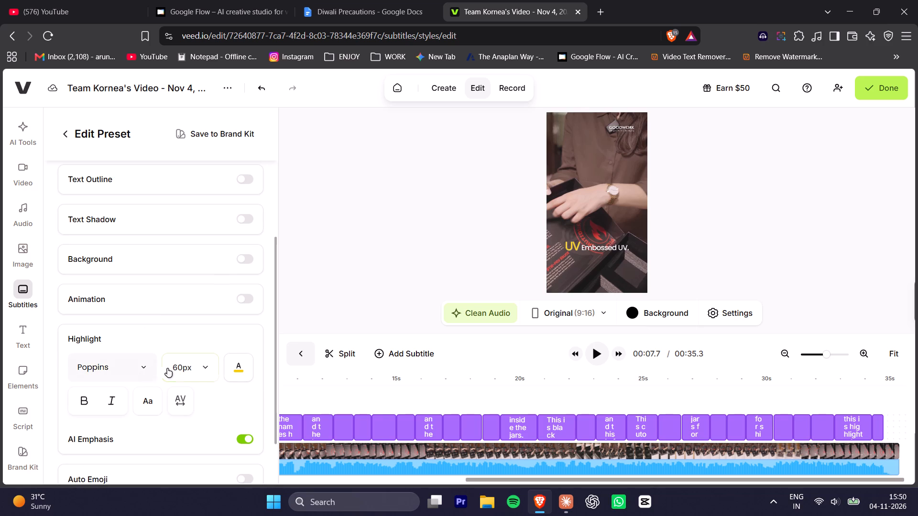
scroll(157, 245, up, 1)
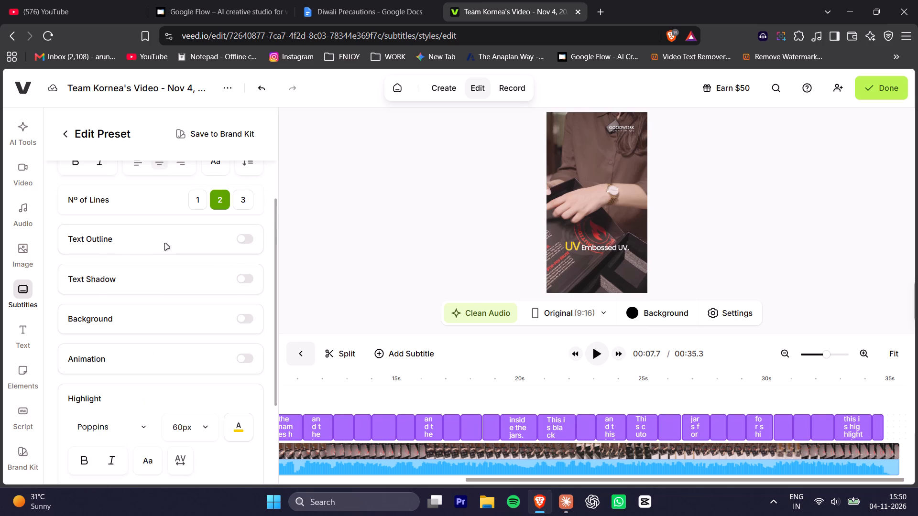
scroll(170, 242, up, 2)
click(197, 258)
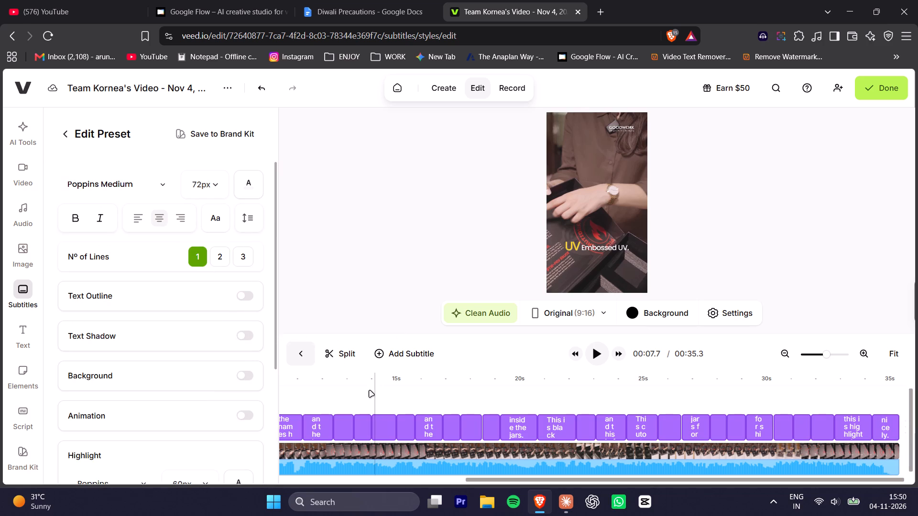
drag(348, 385, 204, 385)
key(space)
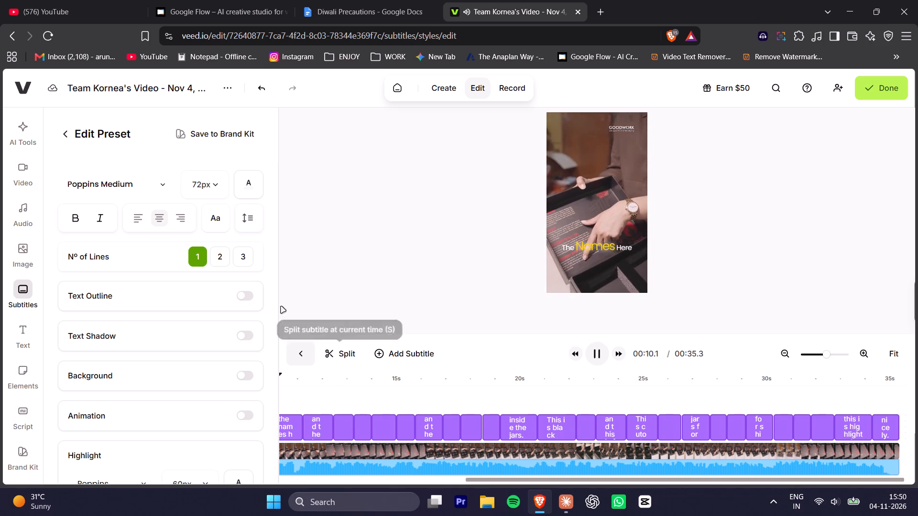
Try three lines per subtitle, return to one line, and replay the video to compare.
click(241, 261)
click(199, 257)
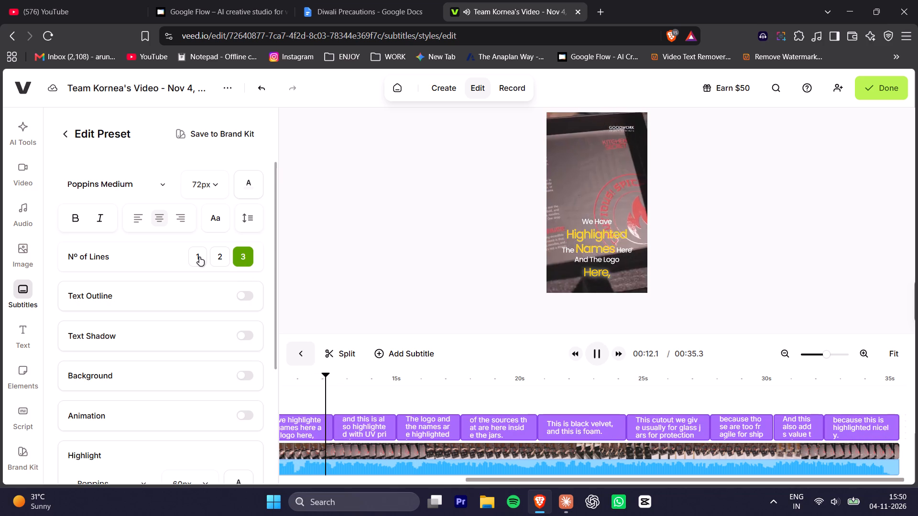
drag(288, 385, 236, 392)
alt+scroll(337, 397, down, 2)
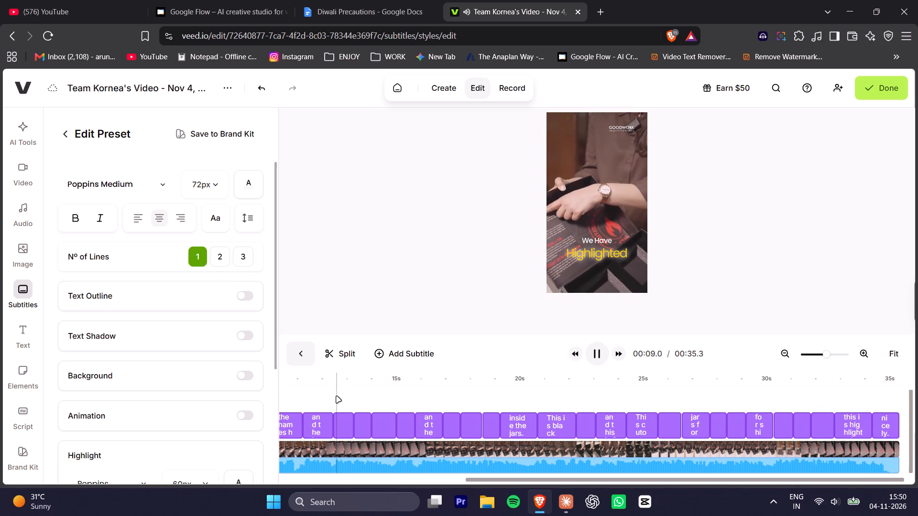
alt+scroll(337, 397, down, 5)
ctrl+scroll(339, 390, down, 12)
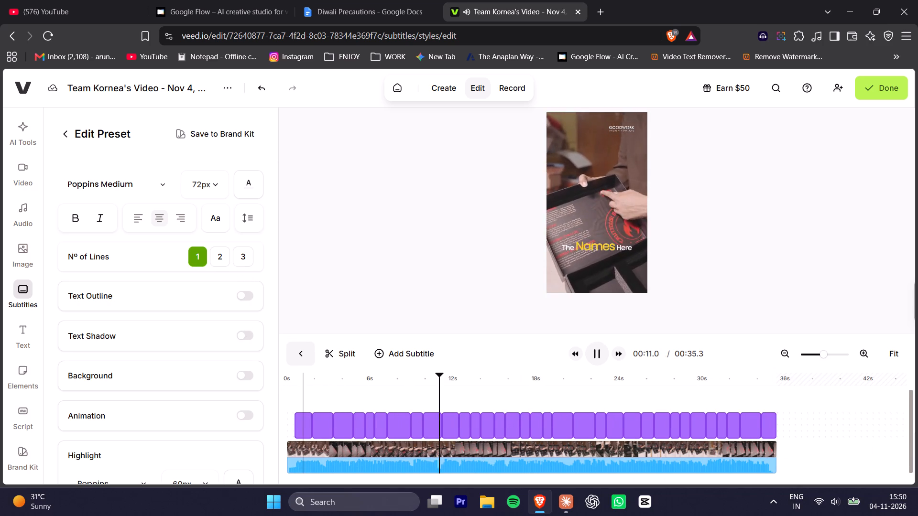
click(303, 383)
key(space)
Switch the number of lines to 2 and back to 1, and play the opening subtitles.
click(219, 254)
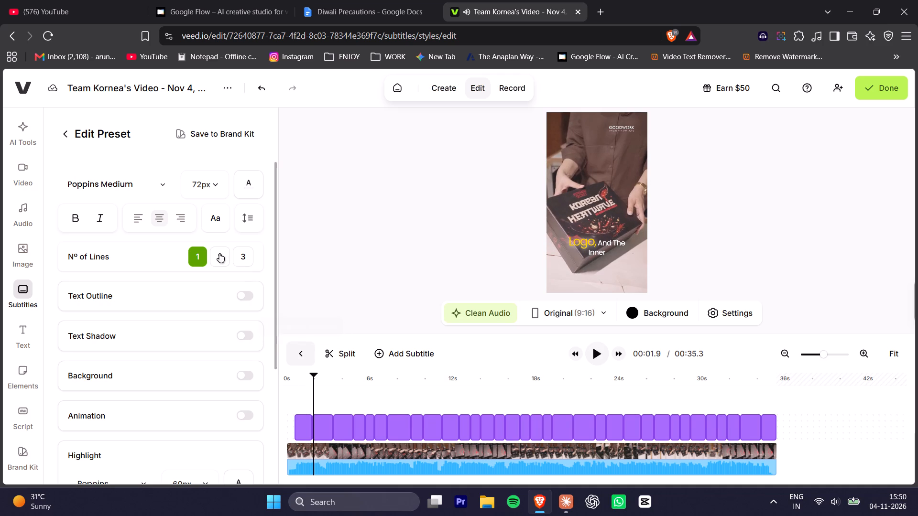
click(201, 258)
key(space)
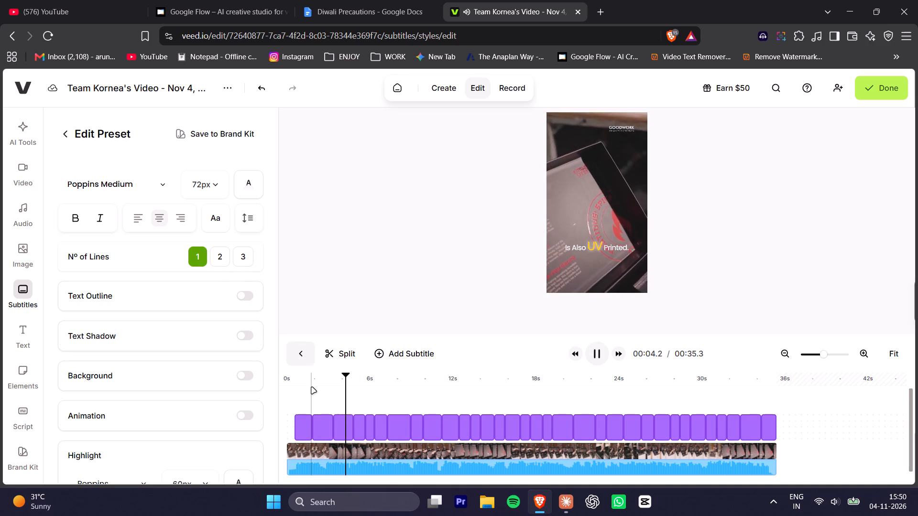
key(space)
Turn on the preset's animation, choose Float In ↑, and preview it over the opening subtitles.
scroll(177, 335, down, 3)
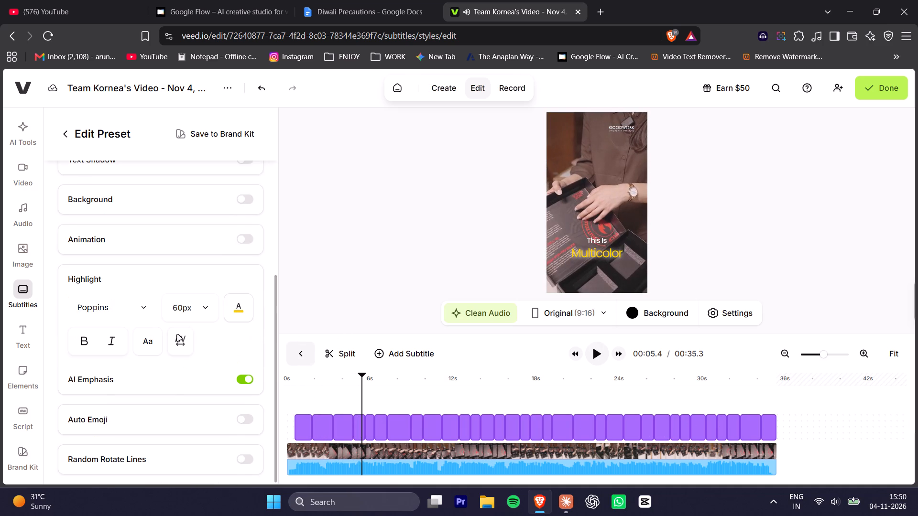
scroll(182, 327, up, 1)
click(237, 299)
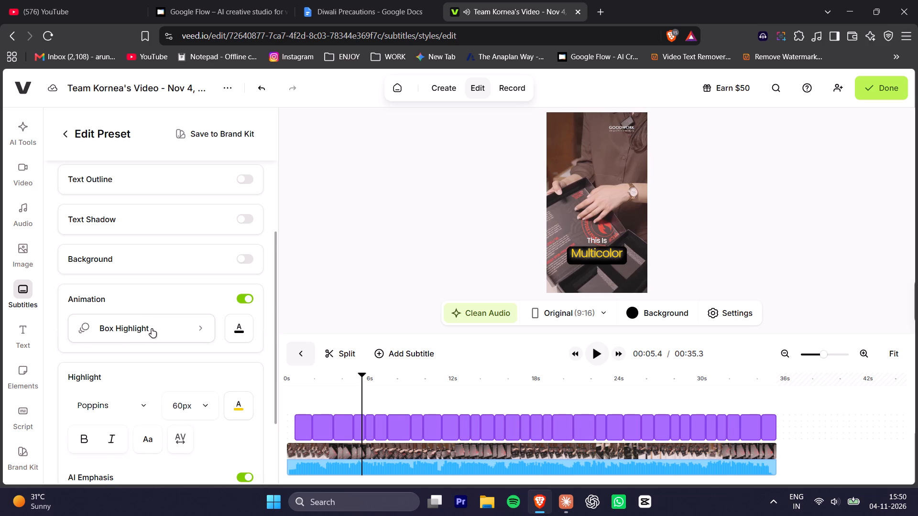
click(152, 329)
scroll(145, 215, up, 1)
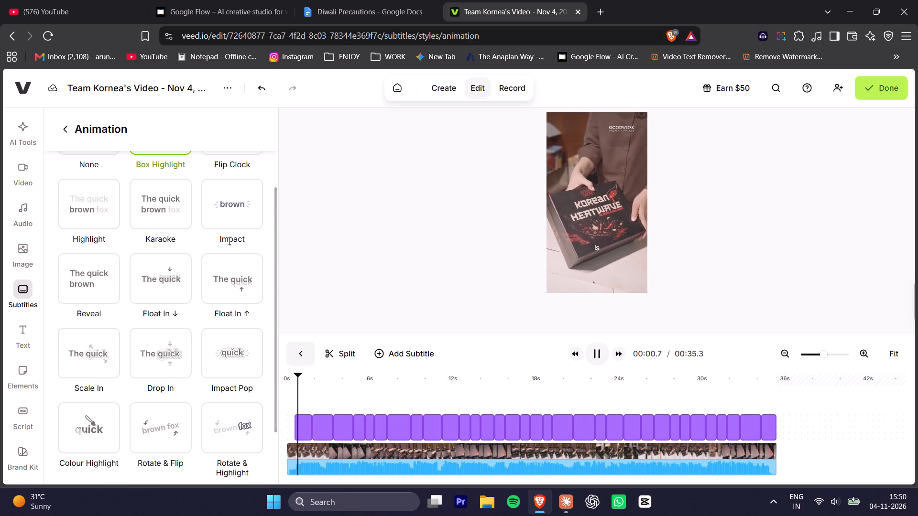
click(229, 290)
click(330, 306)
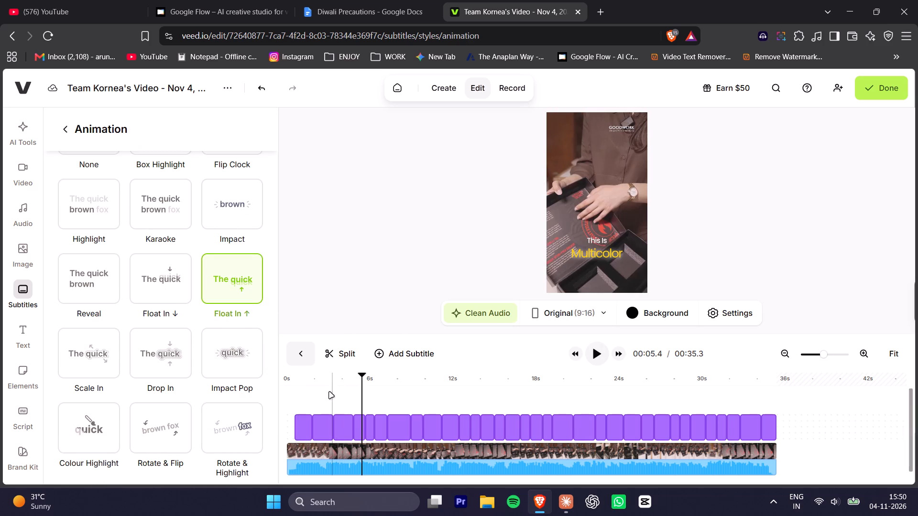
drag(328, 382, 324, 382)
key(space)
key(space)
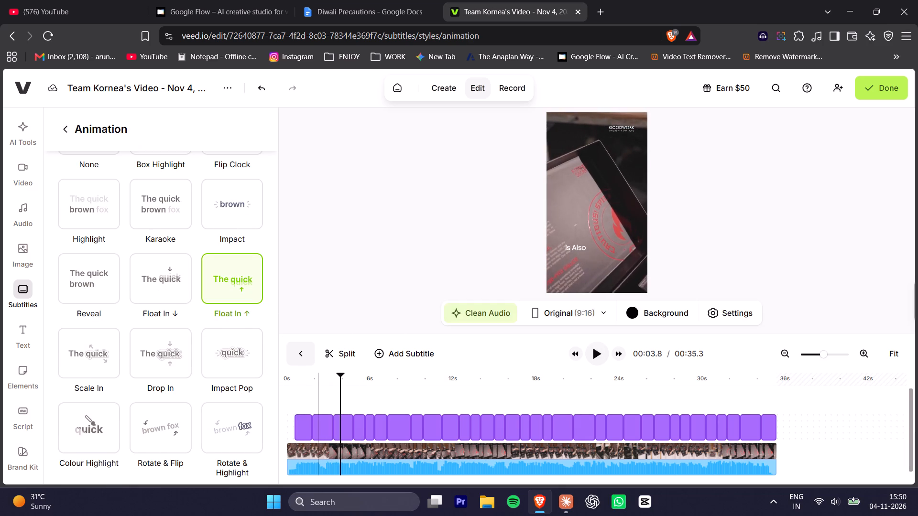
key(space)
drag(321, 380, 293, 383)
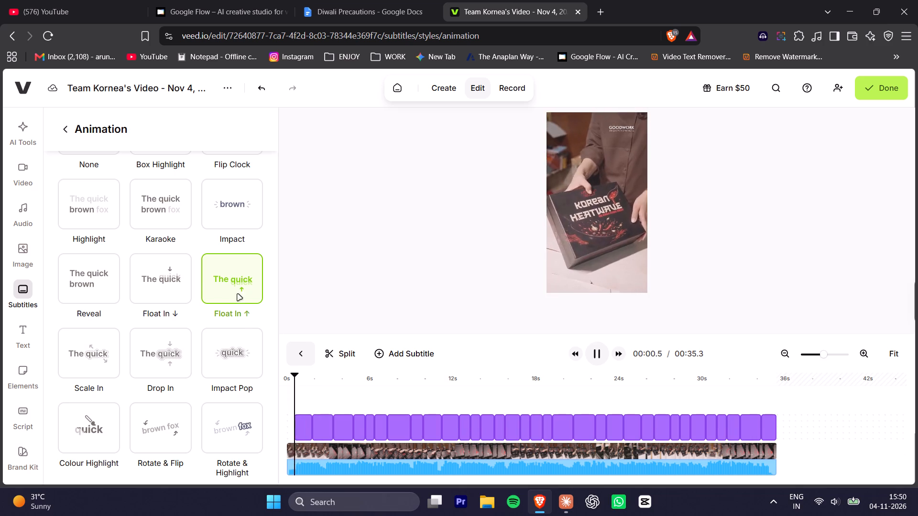
Undo the Float In ↑ animation and the last line-count change, and play the opening subtitle briefly.
key(ctrl+z)
key(ctrl+z)
click(306, 396)
key(space)
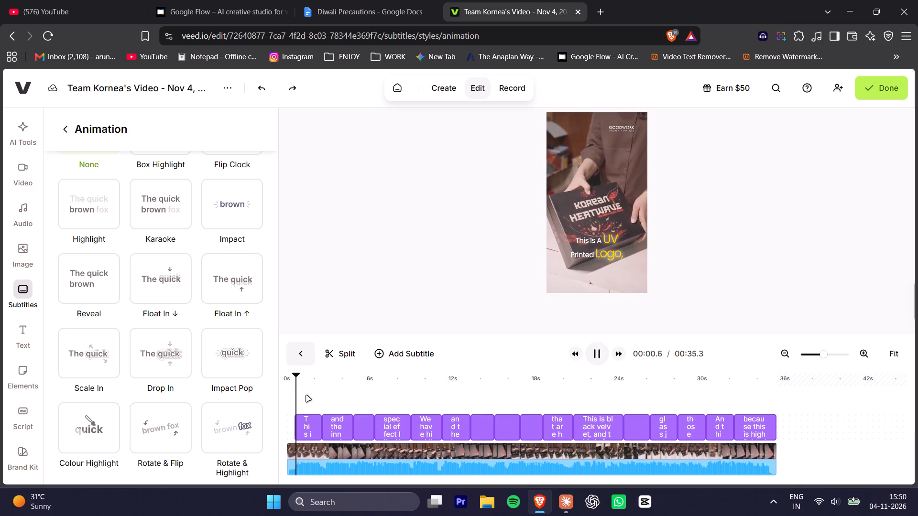
key(space)
Apply the Float In ↑ animation to the subtitles and return to the preset settings.
click(229, 279)
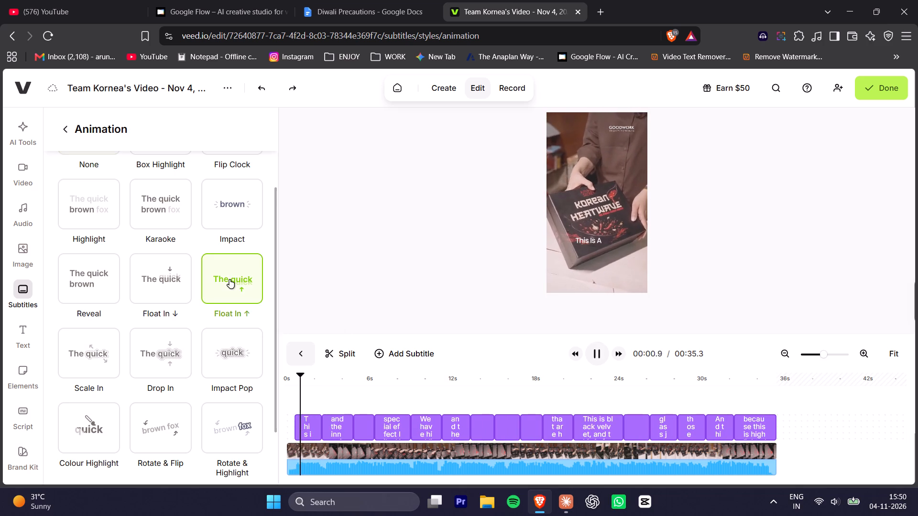
click(68, 132)
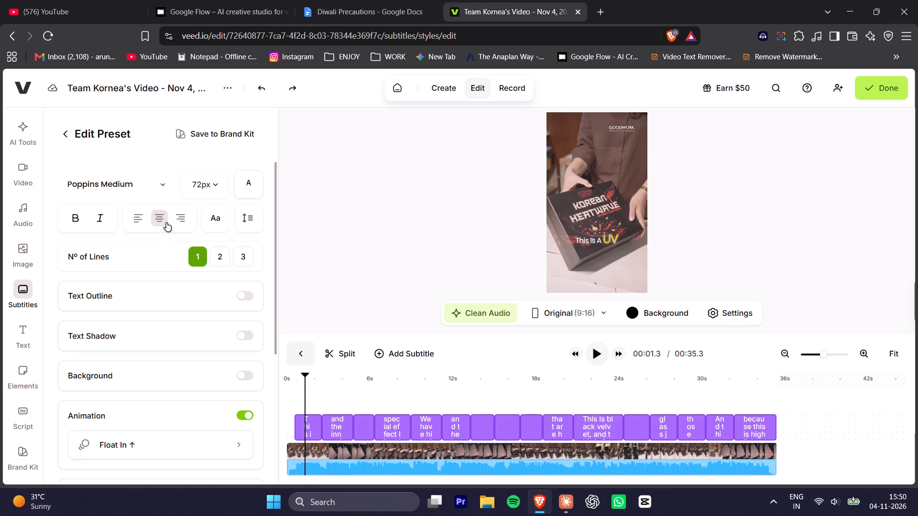
Enable the text shadow, raise its strength slightly to a blur of about 54, and play the video.
click(244, 338)
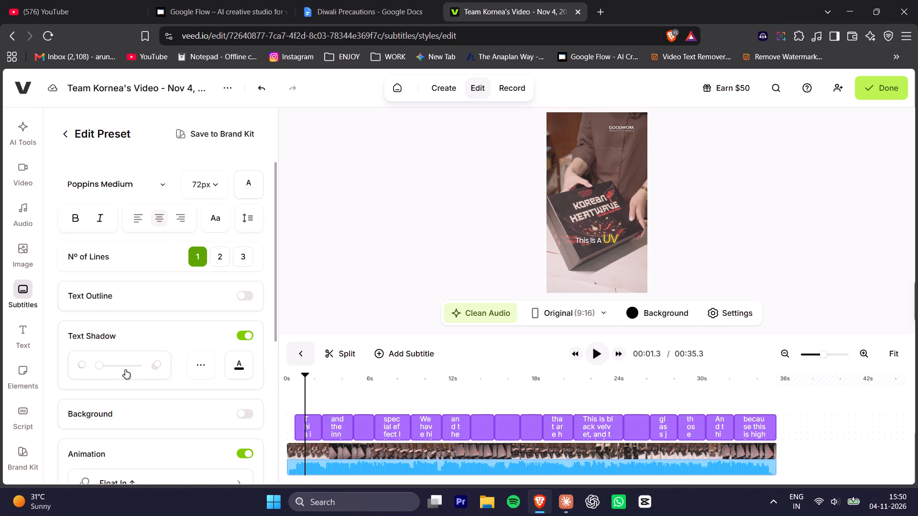
drag(102, 365, 109, 366)
key(space)
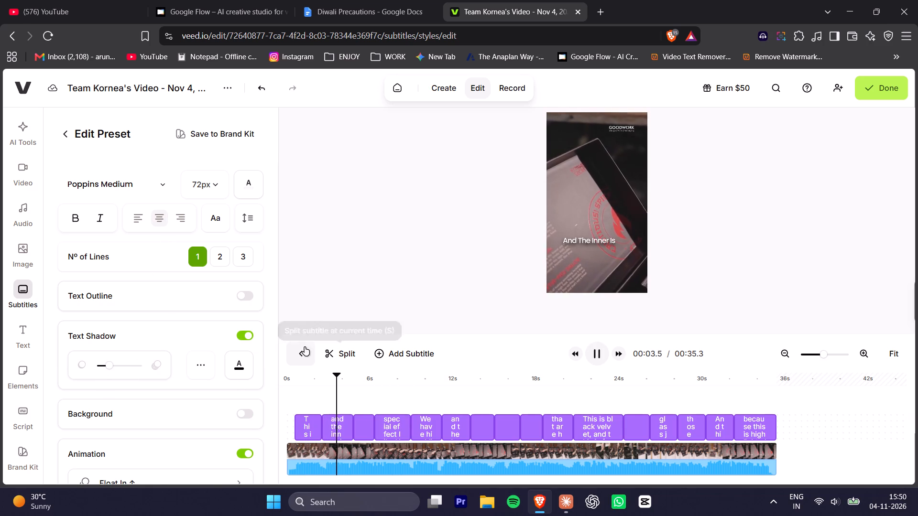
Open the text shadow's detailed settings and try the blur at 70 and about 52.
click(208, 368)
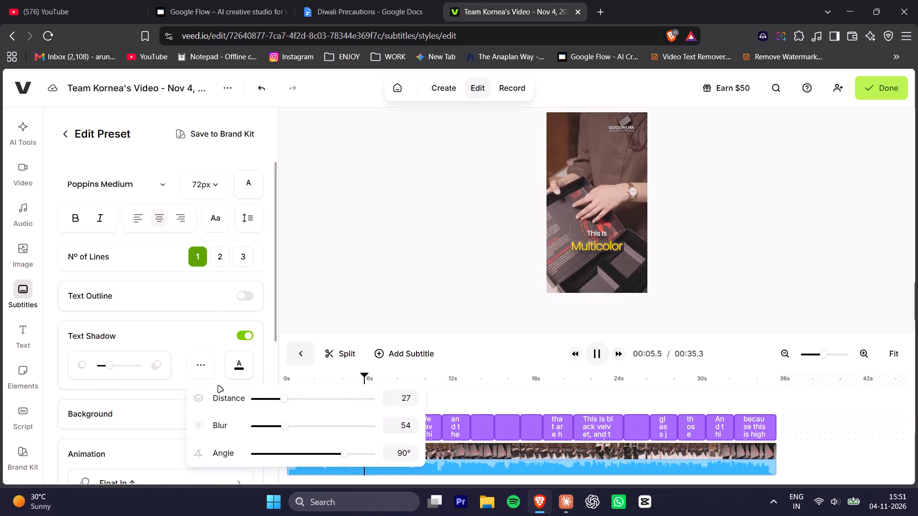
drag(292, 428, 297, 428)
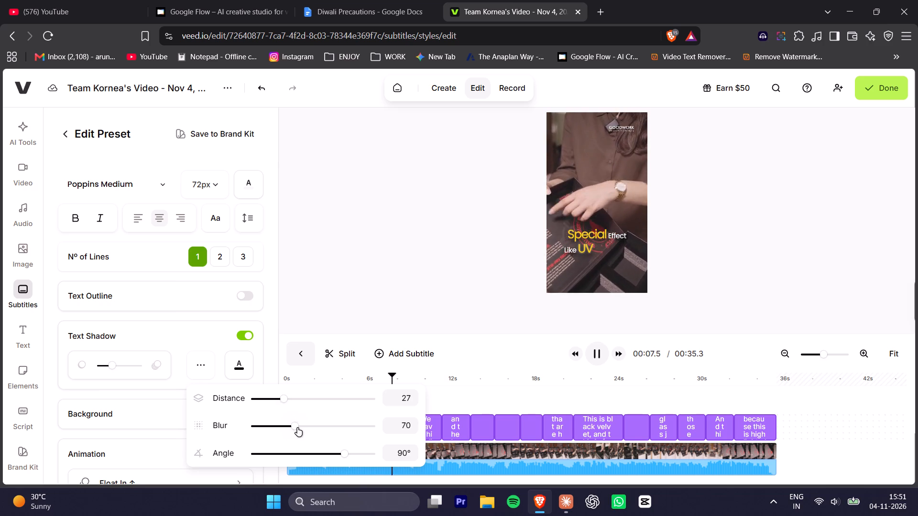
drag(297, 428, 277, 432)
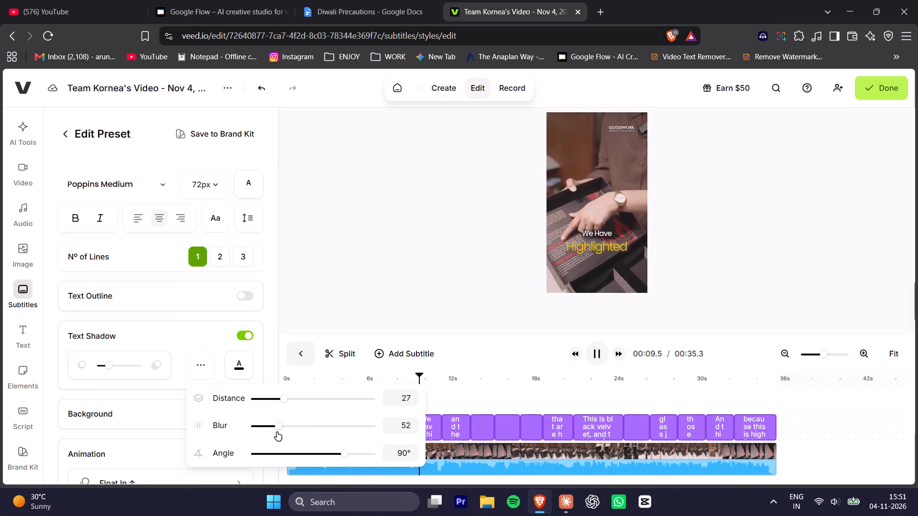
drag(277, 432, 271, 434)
Undo the recent text shadow blur adjustments step by step, close the shadow's detailed settings and pause the video.
key(ctrl+z)
key(ctrl+z)
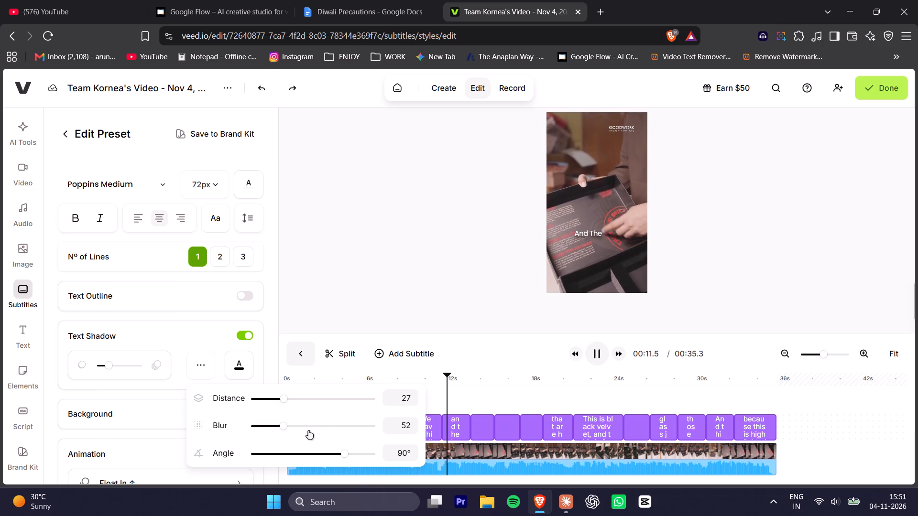
key(ctrl+z)
key(ctrl+z)
key(ctrl+z)
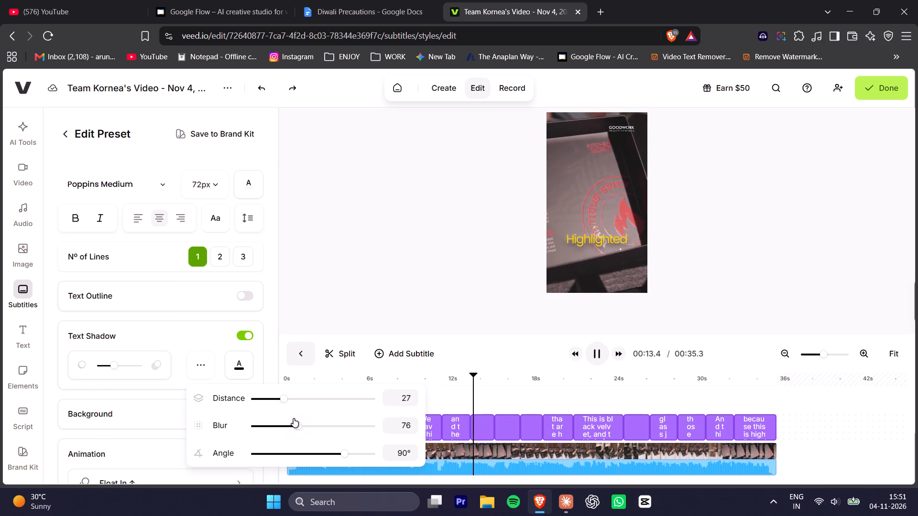
key(ctrl+z)
key(ctrl+z)
key(ctrl+z)
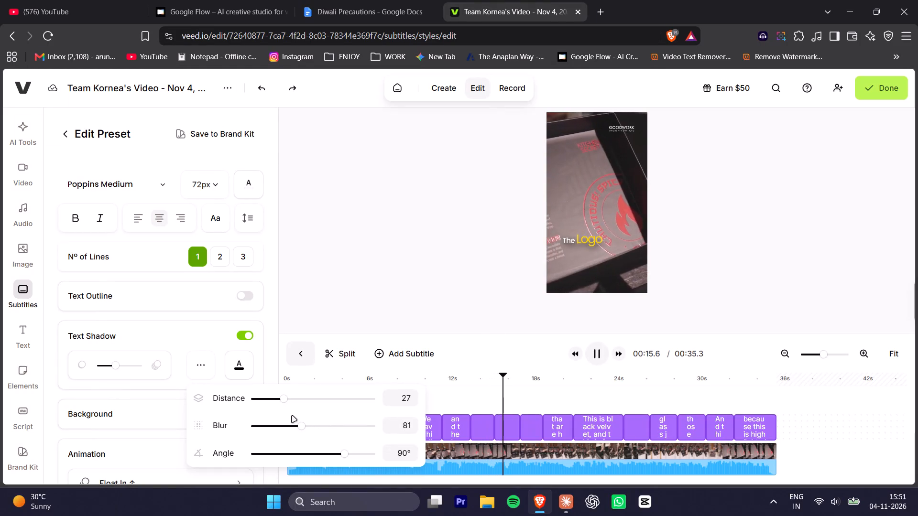
key(ctrl+z)
key(ctrl+z)
key(ctrl+z)
key(ctrl+z)
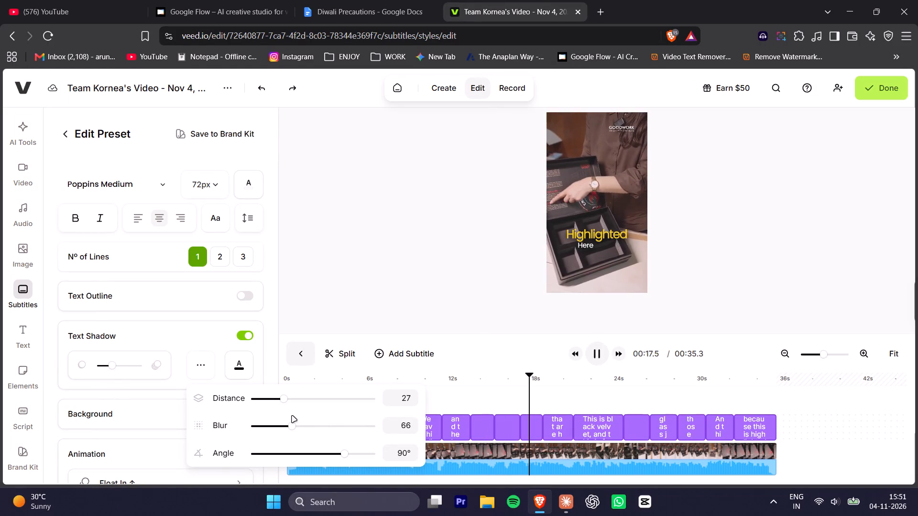
click(393, 302)
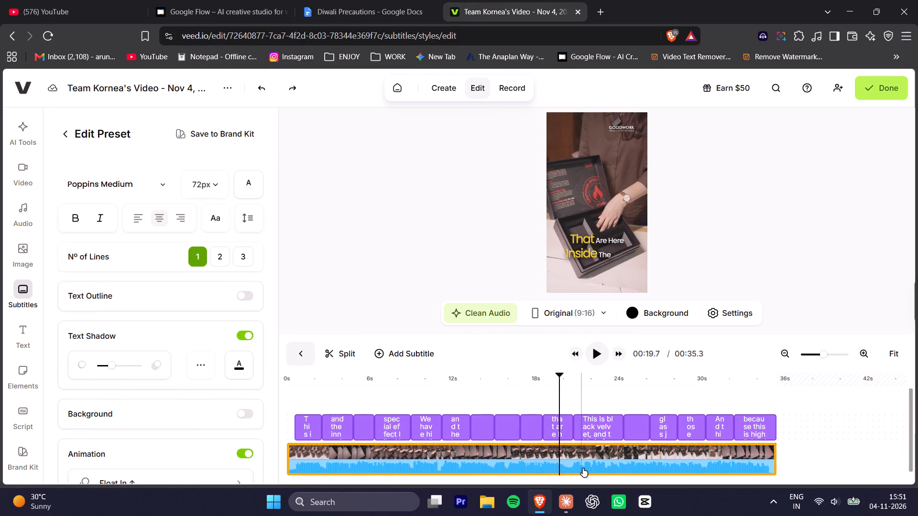
Scrub the timeline back to the start and briefly play the subtitles from around 16 seconds.
alt+scroll(532, 404, down, 8)
ctrl+scroll(491, 410, down, 11)
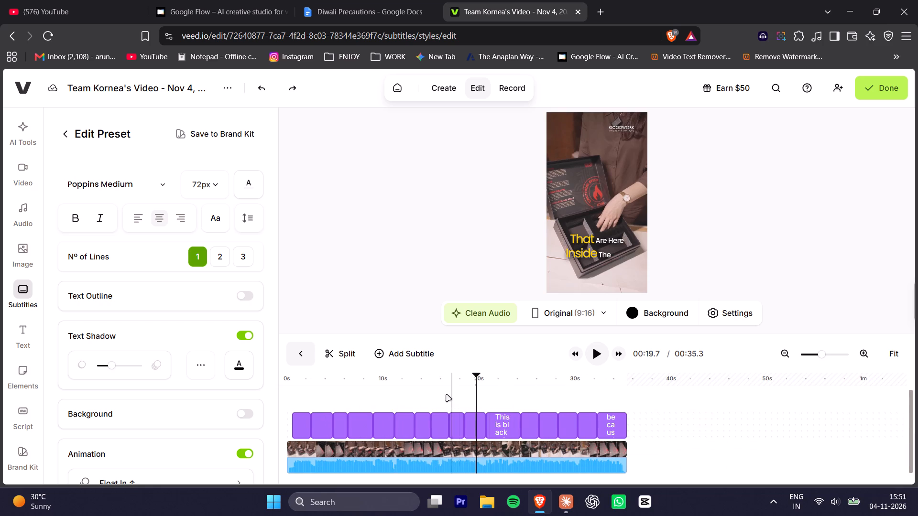
drag(441, 384, 227, 395)
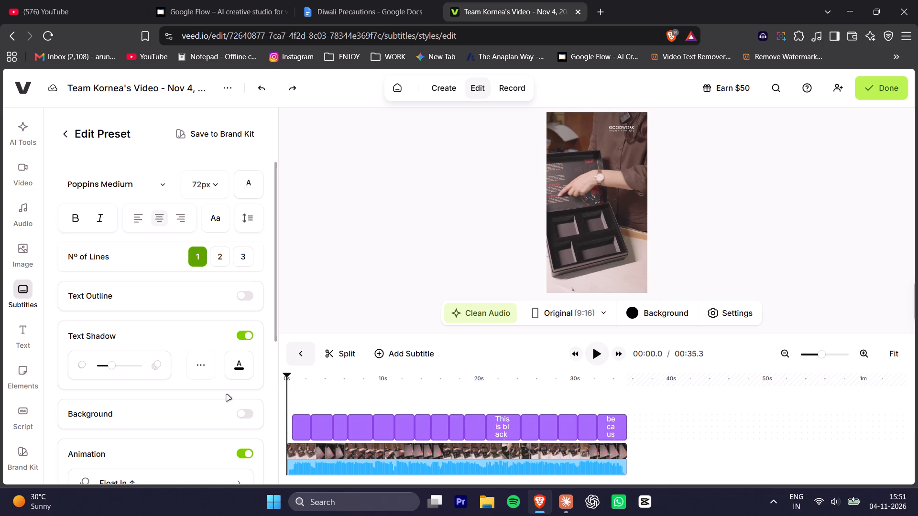
click(438, 387)
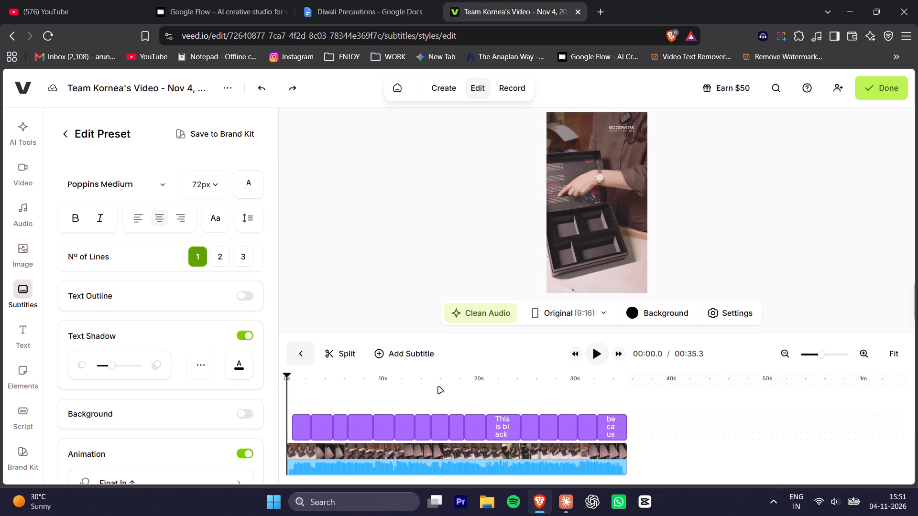
click(442, 375)
key(space)
key(space)
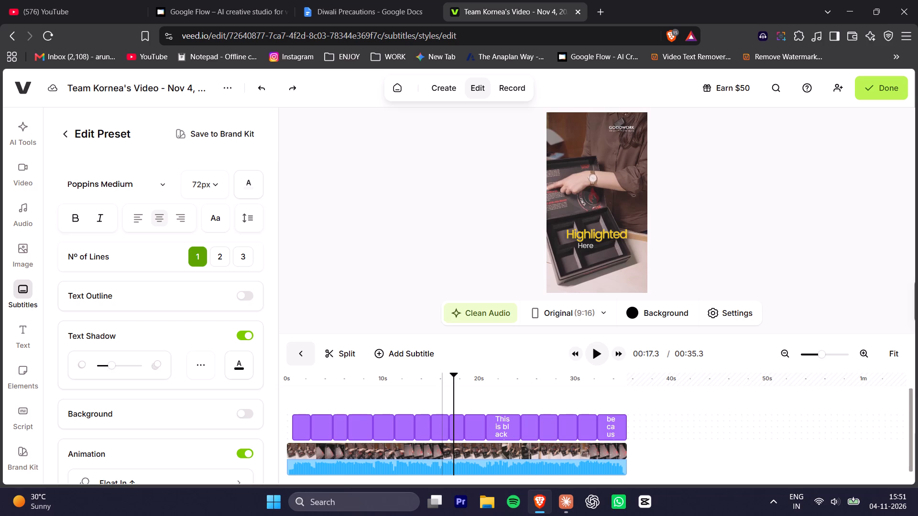
click(776, 505)
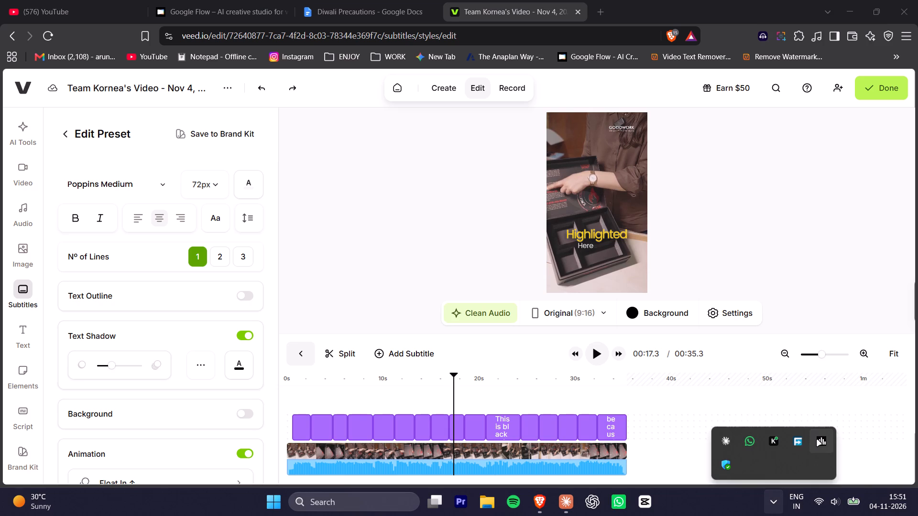
click(817, 440)
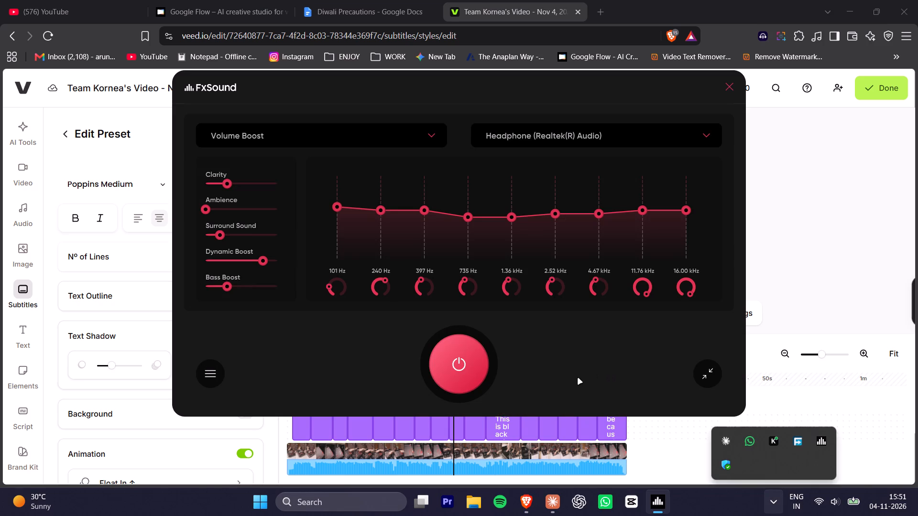
click(528, 137)
click(528, 137)
click(735, 83)
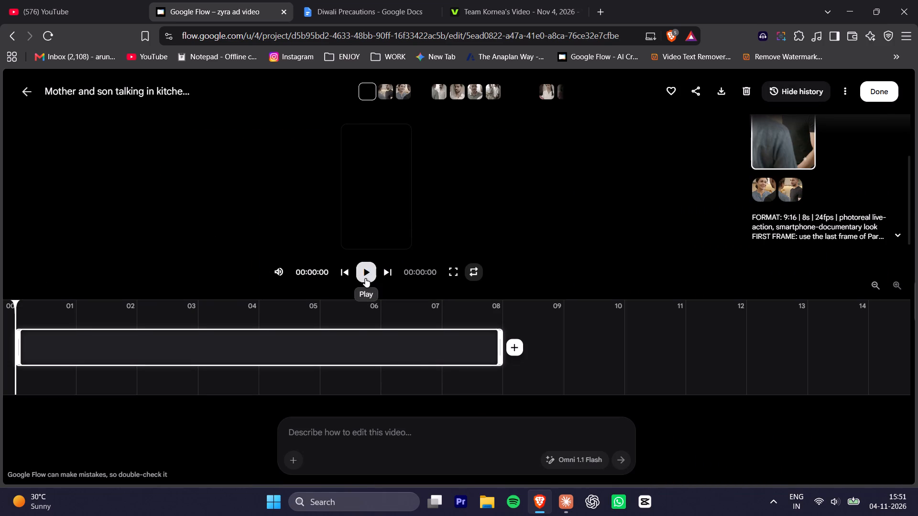
click(364, 269)
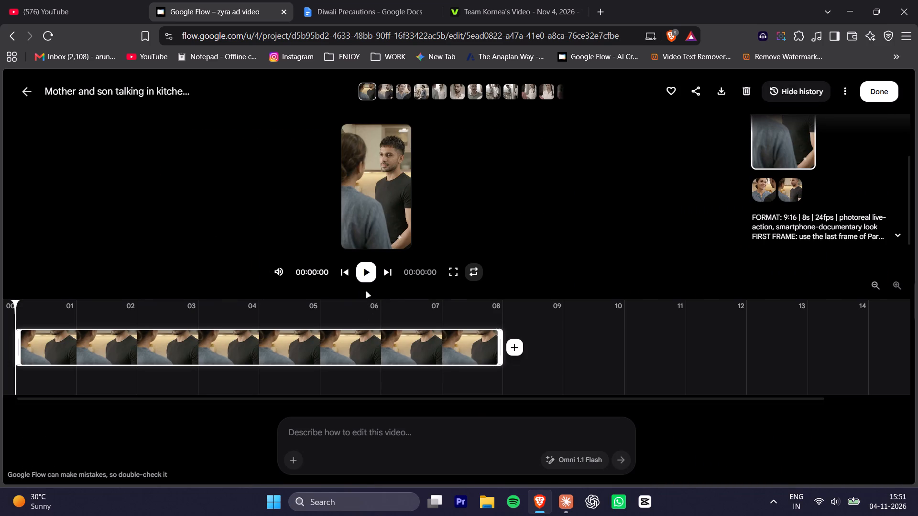
click(365, 268)
click(365, 268)
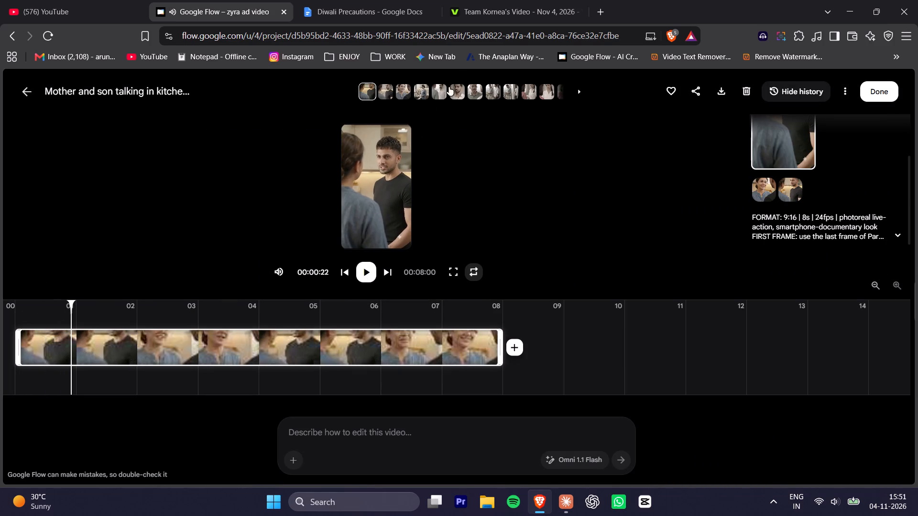
Return to the VEED project, play the opening subtitle and scrub through the first 15 seconds to review the subtitles.
click(503, 0)
key(space)
key(space)
drag(369, 378, 264, 386)
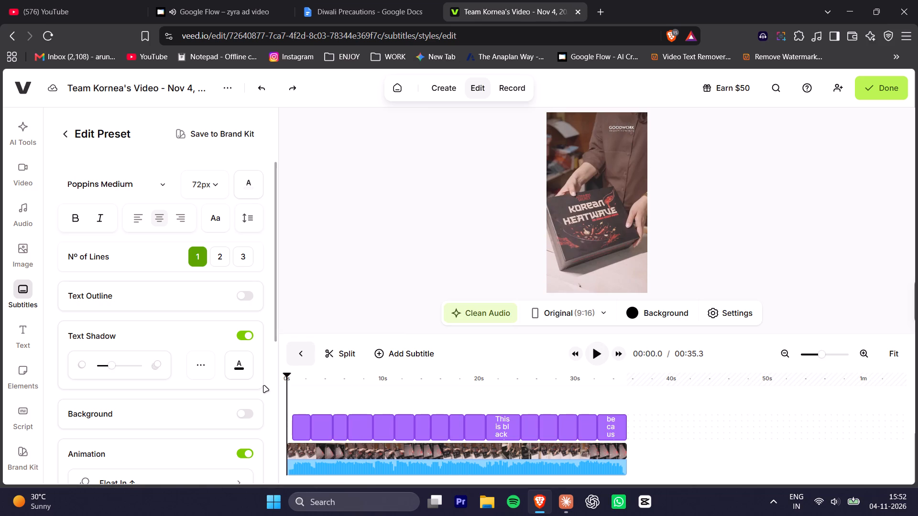
key(m)
text(mm mm)
key(space)
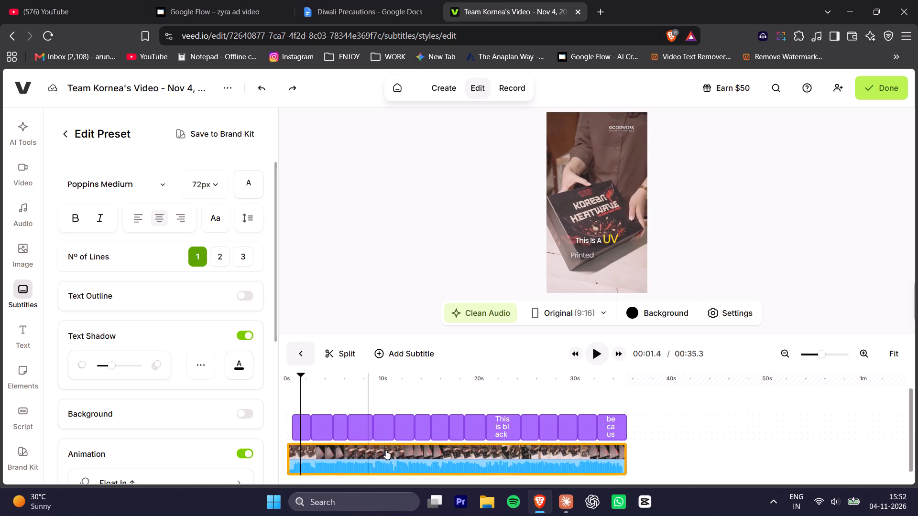
ctrl+scroll(372, 394, down, 10)
drag(367, 383, 402, 377)
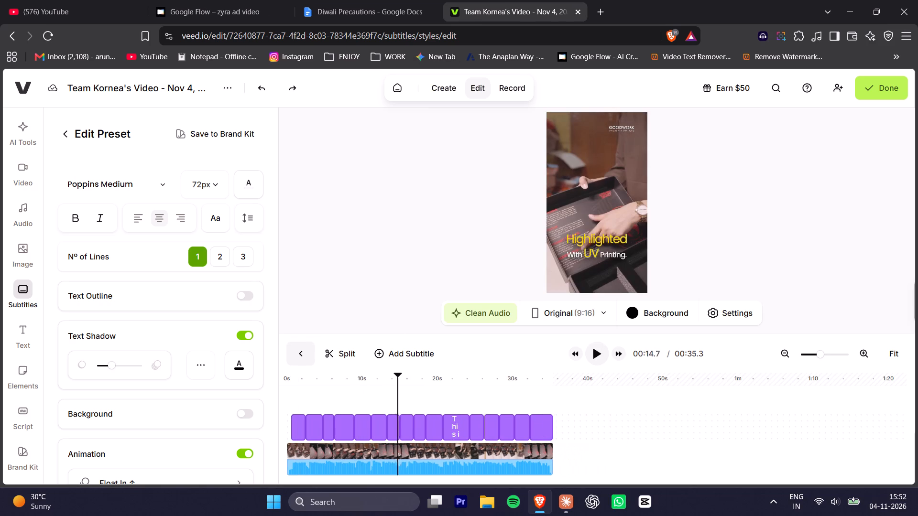
drag(402, 377, 364, 362)
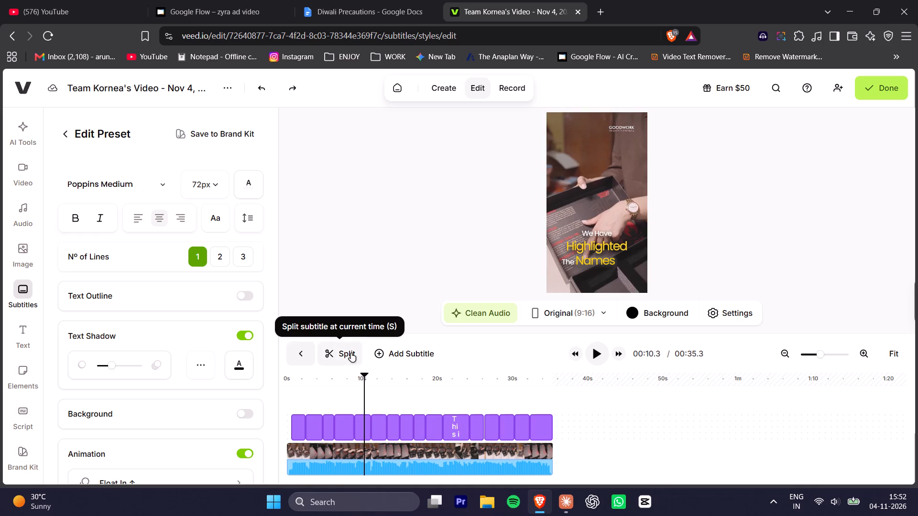
Undo the text shadow, Float In ↑ animation and one-line subtitle changes, and replay the opening subtitle from the start.
key(ctrl+z)
key(ctrl+z)
key(ctrl+z)
key(ctrl+z)
key(ctrl+z)
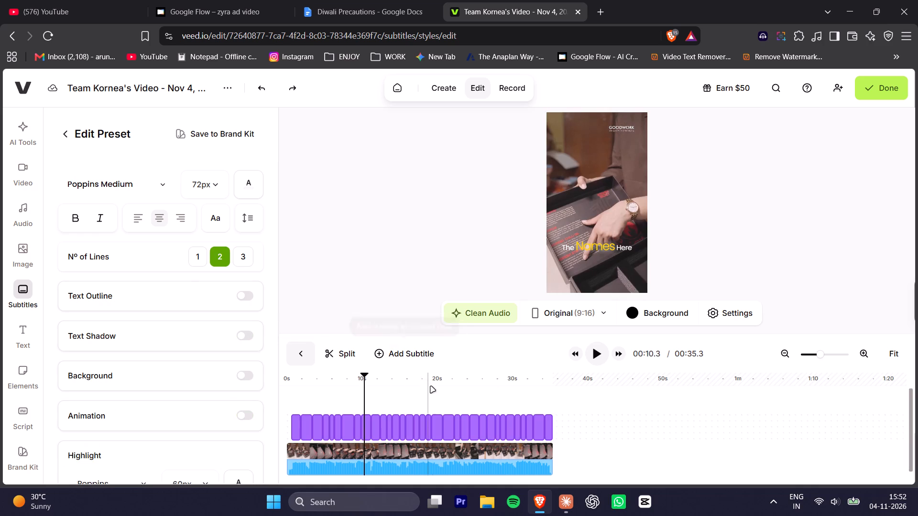
drag(364, 379, 204, 387)
key(space)
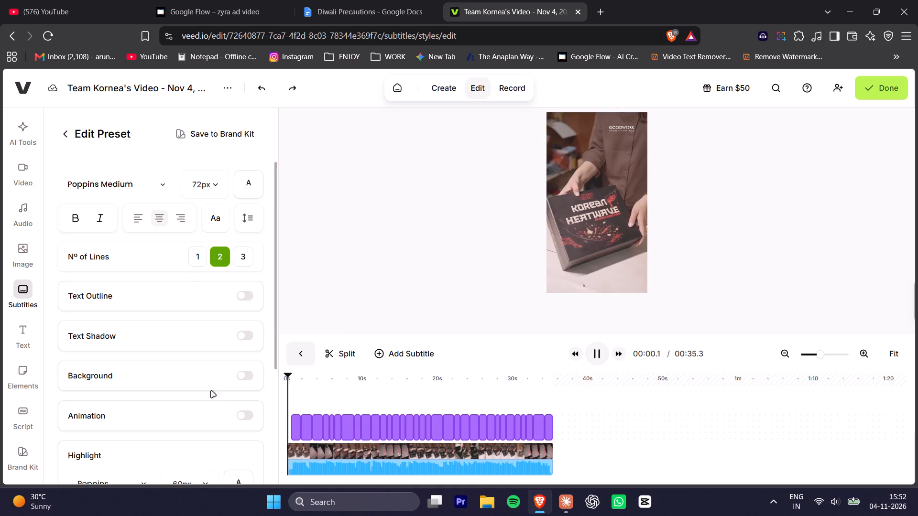
key(space)
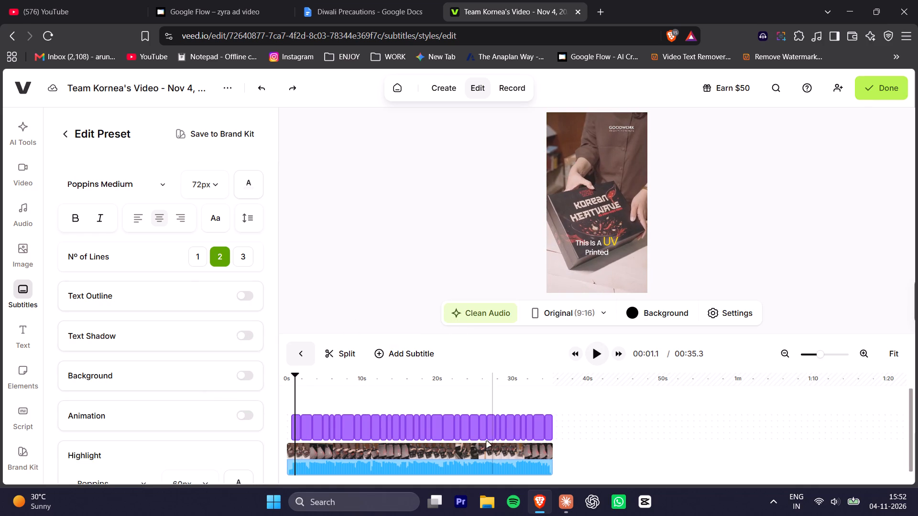
Finish editing and render the subtitled video.
right_click(510, 458)
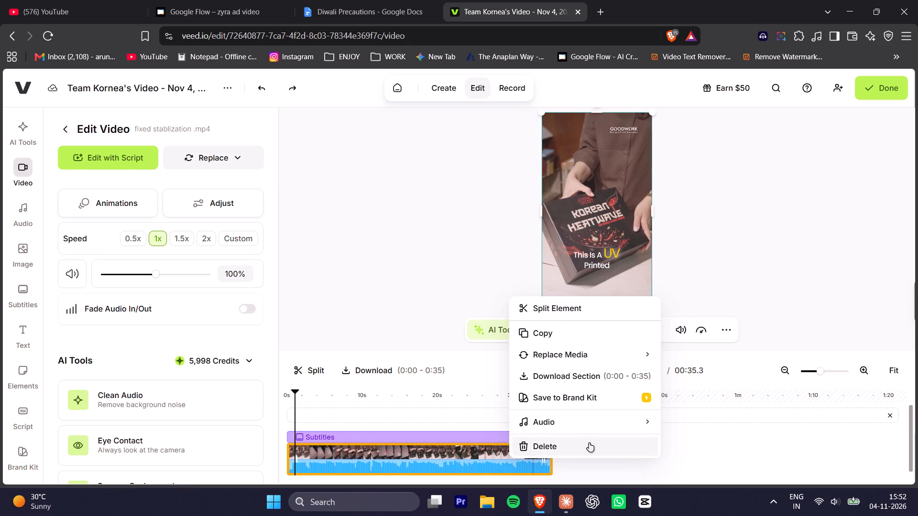
click(703, 430)
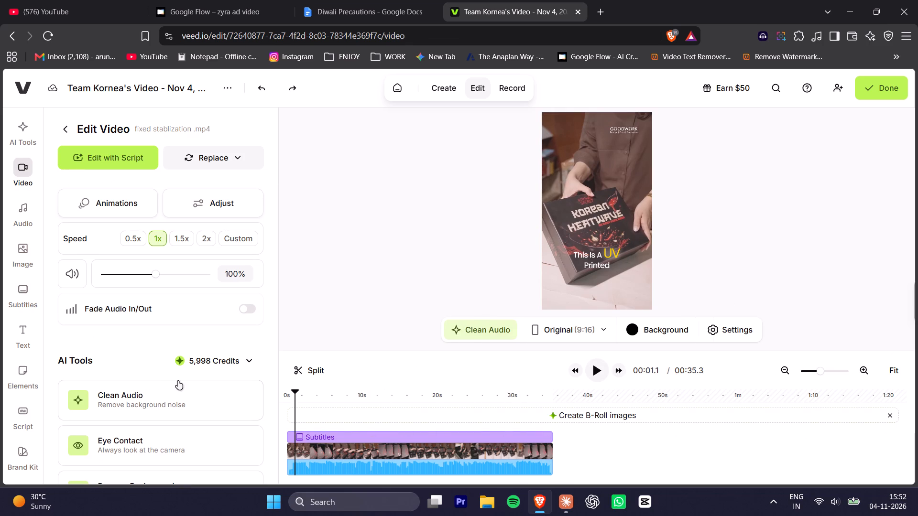
click(871, 89)
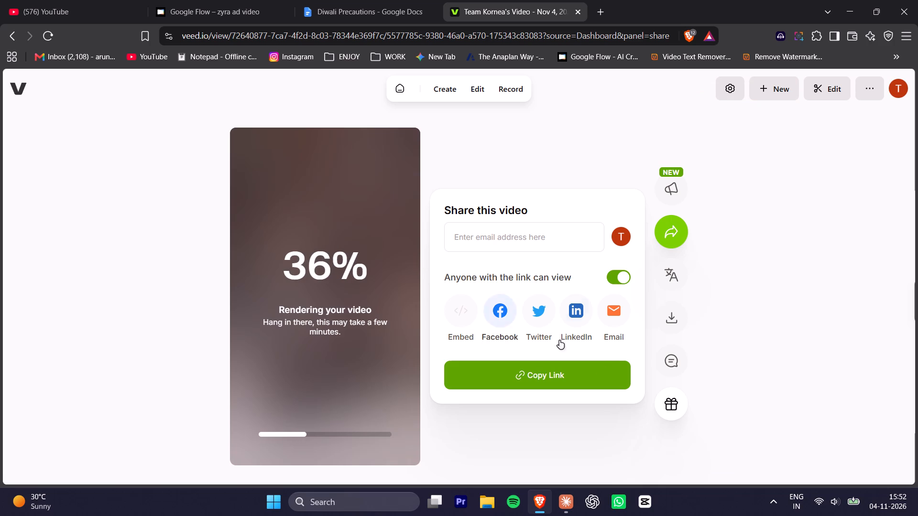
Open the rendered video's download options and play the video to review its subtitles.
click(678, 321)
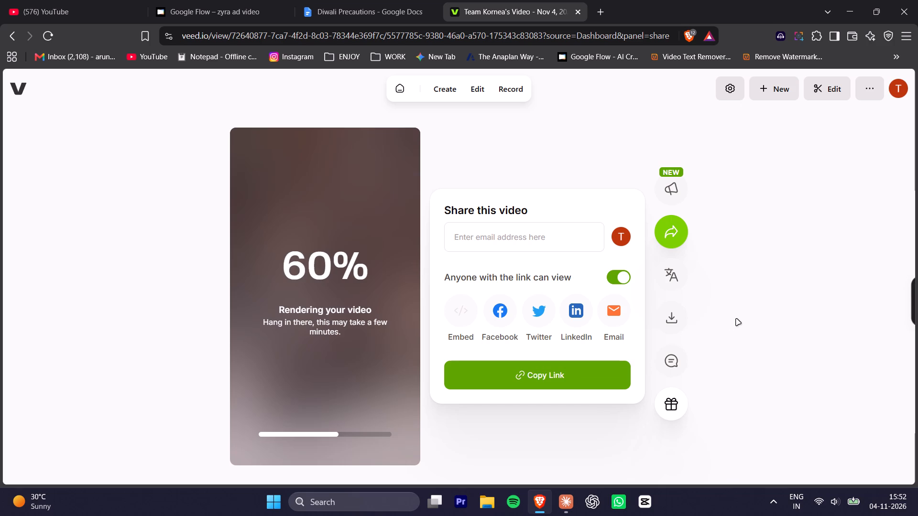
click(725, 371)
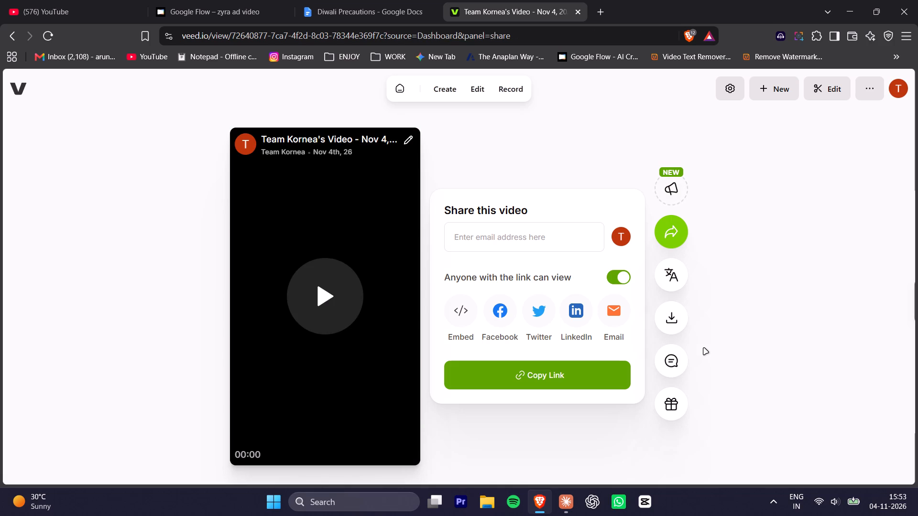
click(656, 318)
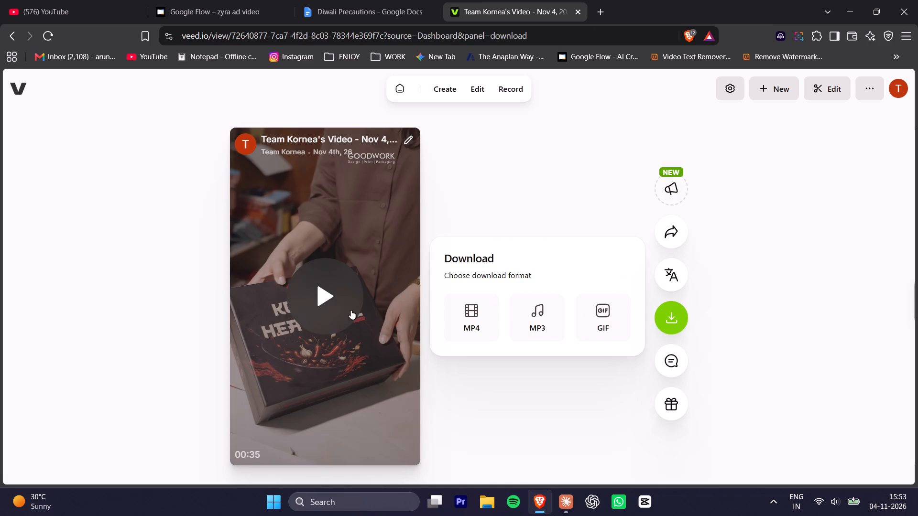
click(339, 309)
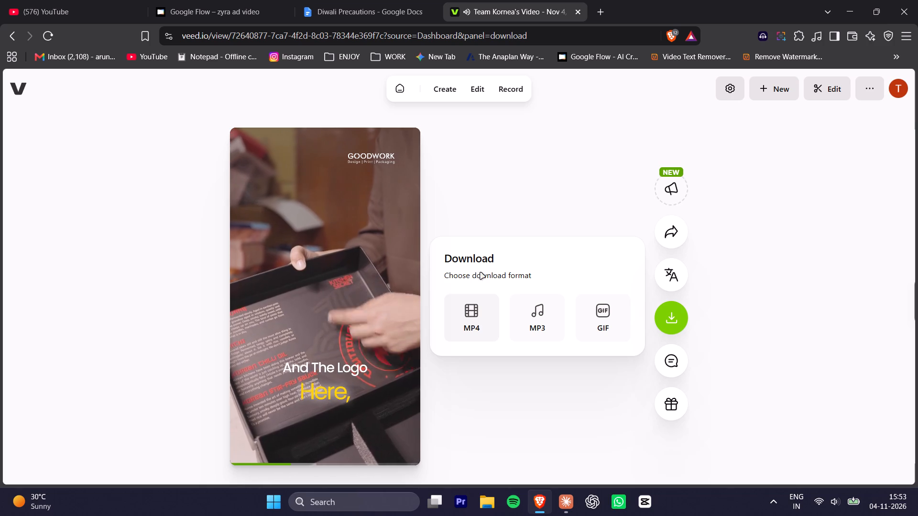
click(506, 172)
click(390, 243)
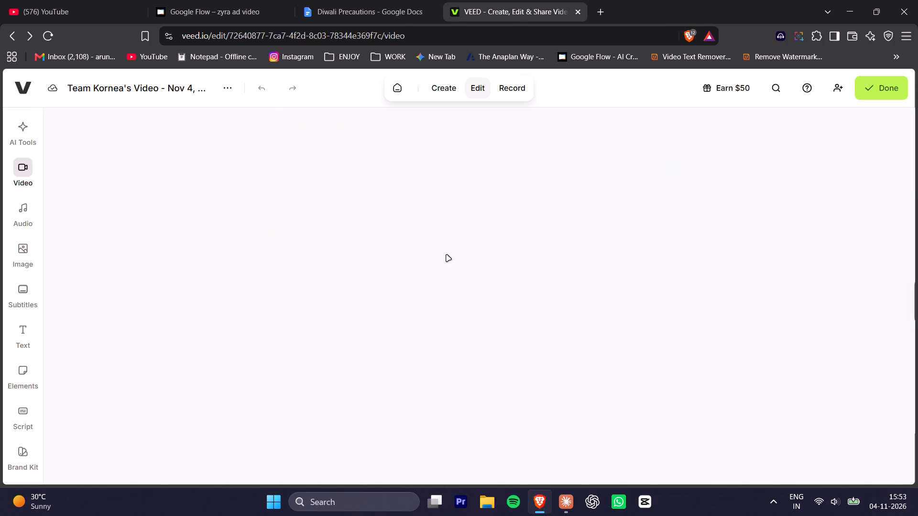
Reopen the project's subtitles for editing and play the opening subtitle to check its size.
click(396, 439)
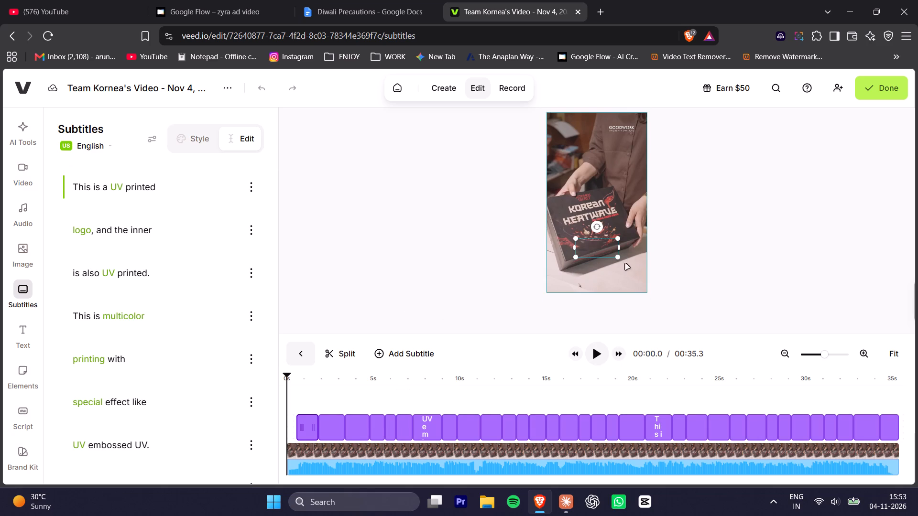
key(space)
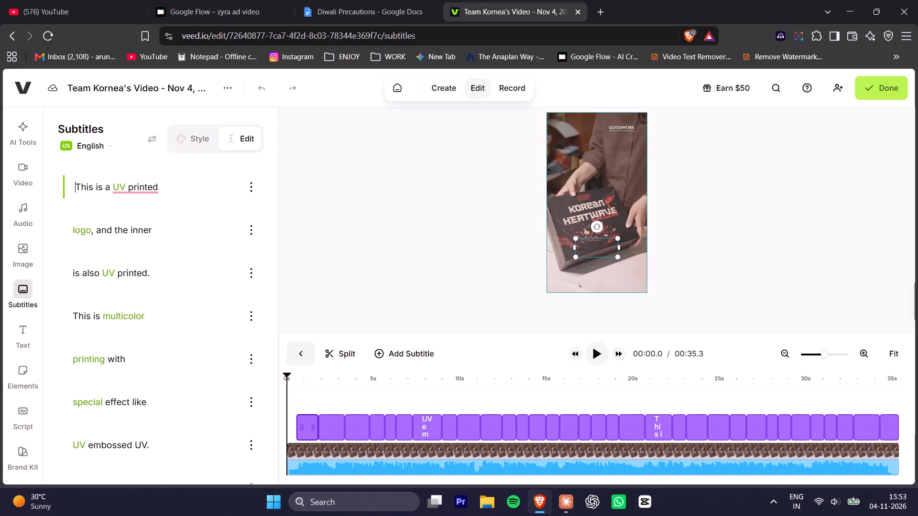
click(316, 392)
key(space)
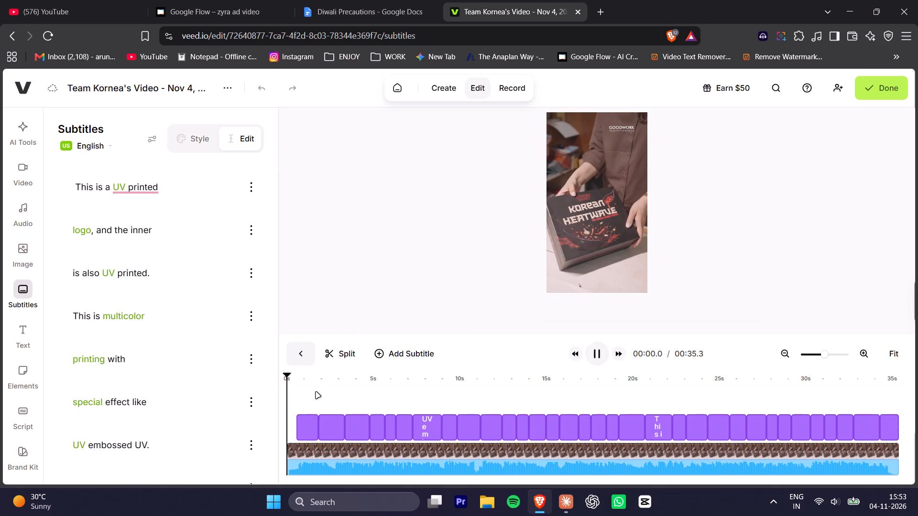
key(space)
click(392, 423)
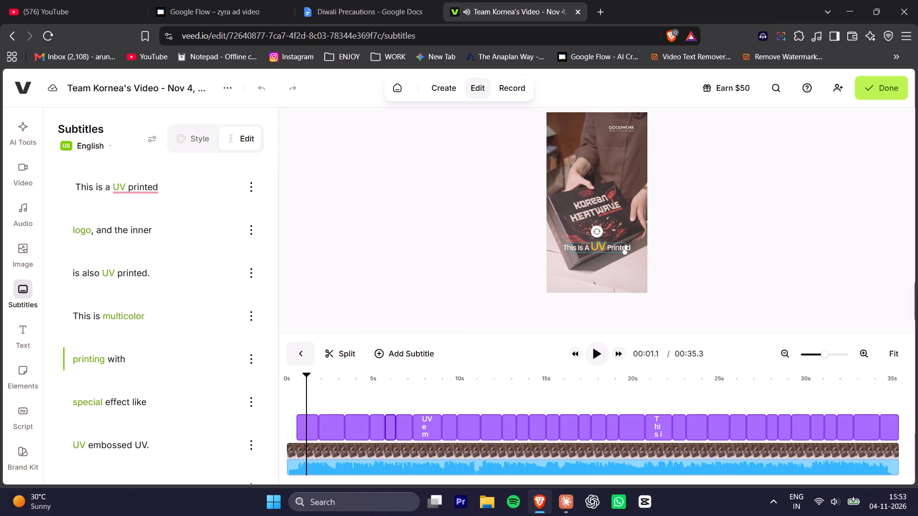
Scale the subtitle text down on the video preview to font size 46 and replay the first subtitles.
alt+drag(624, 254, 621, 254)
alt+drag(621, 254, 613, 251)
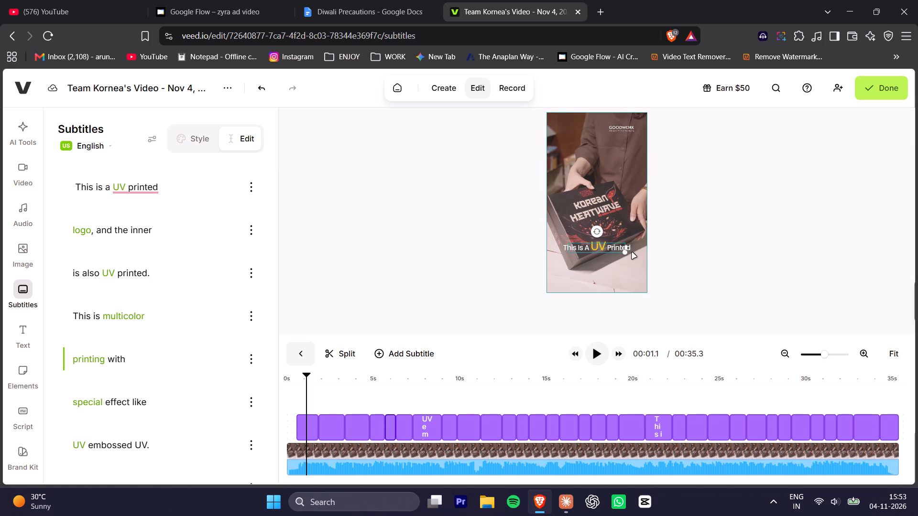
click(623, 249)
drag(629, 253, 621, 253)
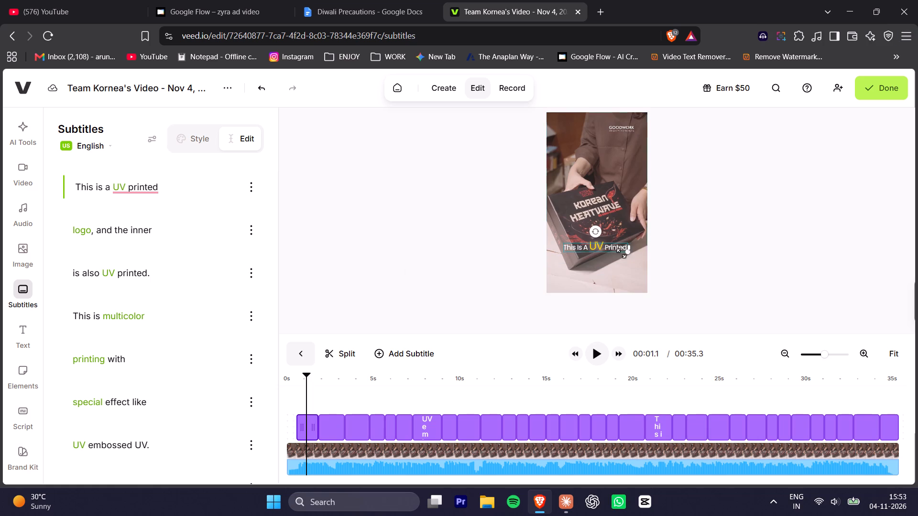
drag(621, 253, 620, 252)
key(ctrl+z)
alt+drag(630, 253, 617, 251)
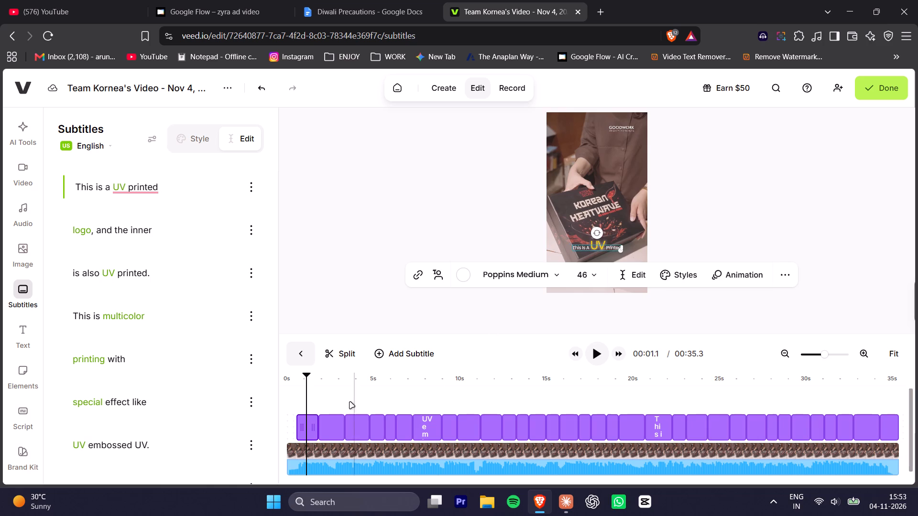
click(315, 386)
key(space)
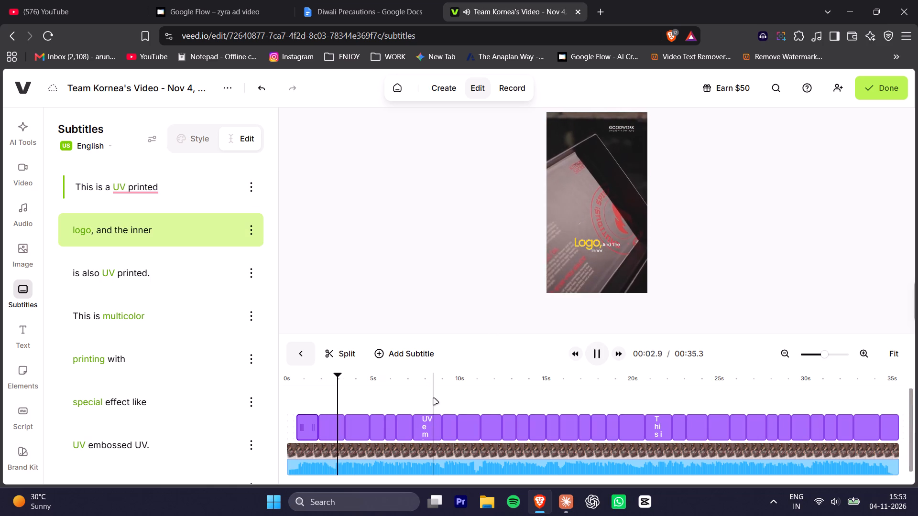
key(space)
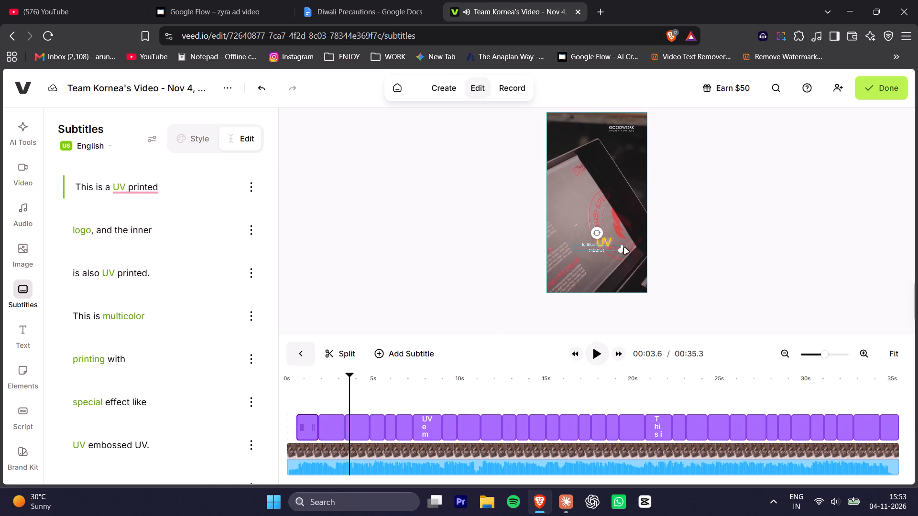
Widen the subtitle box on the video preview and replay the first two subtitles.
alt+drag(621, 248, 642, 244)
click(303, 380)
key(space)
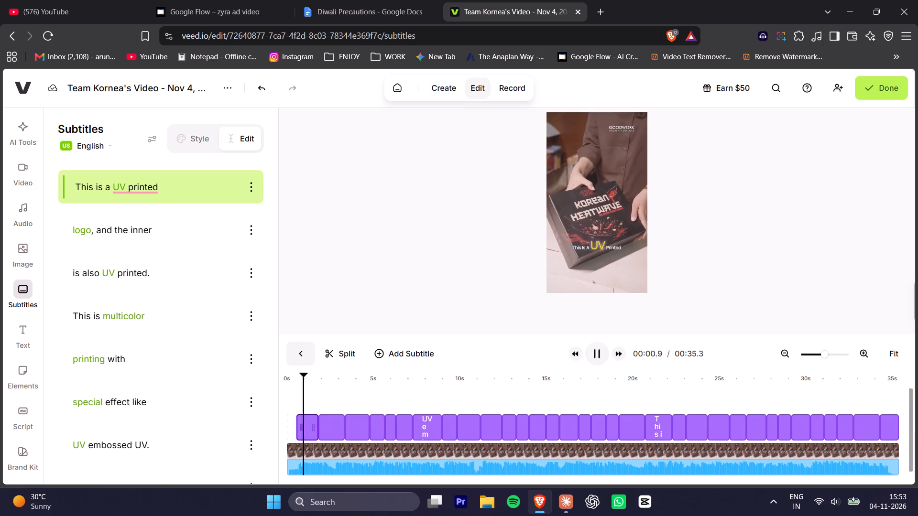
key(space)
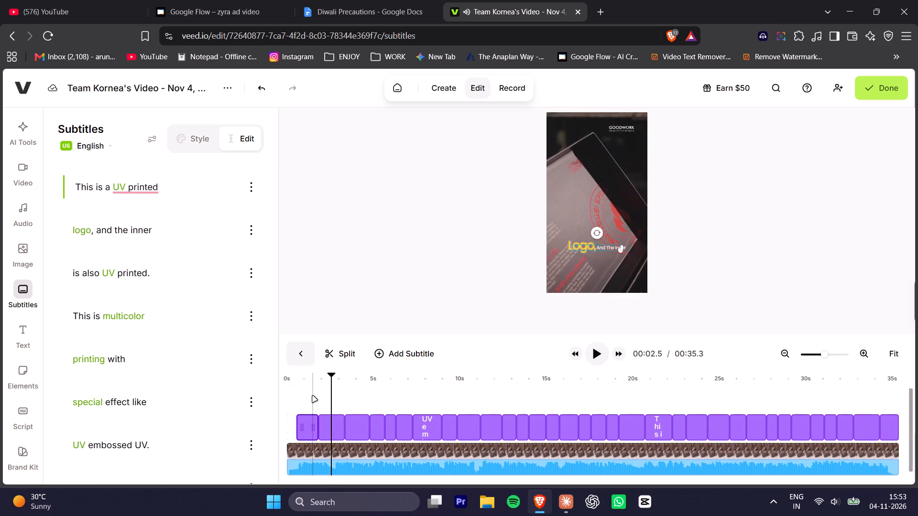
Open the current subtitle preset for editing and set its main text size to 60px.
click(326, 428)
click(312, 427)
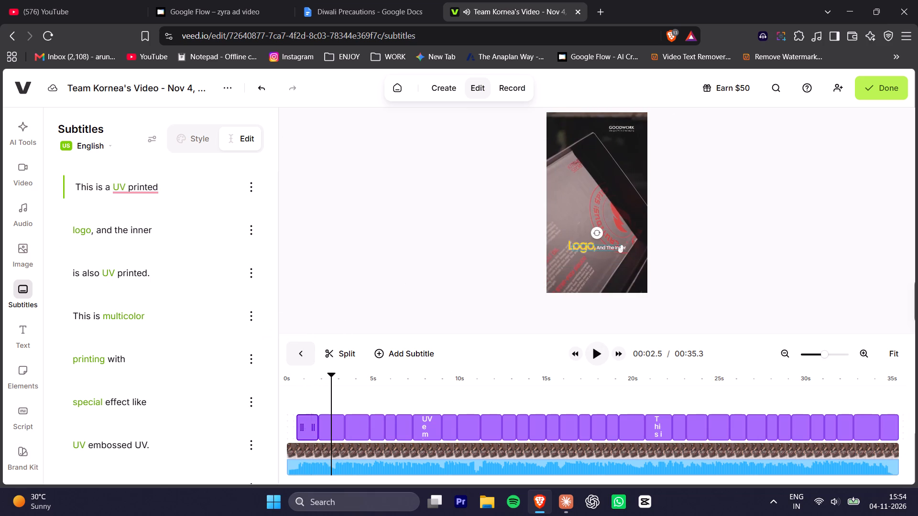
click(204, 144)
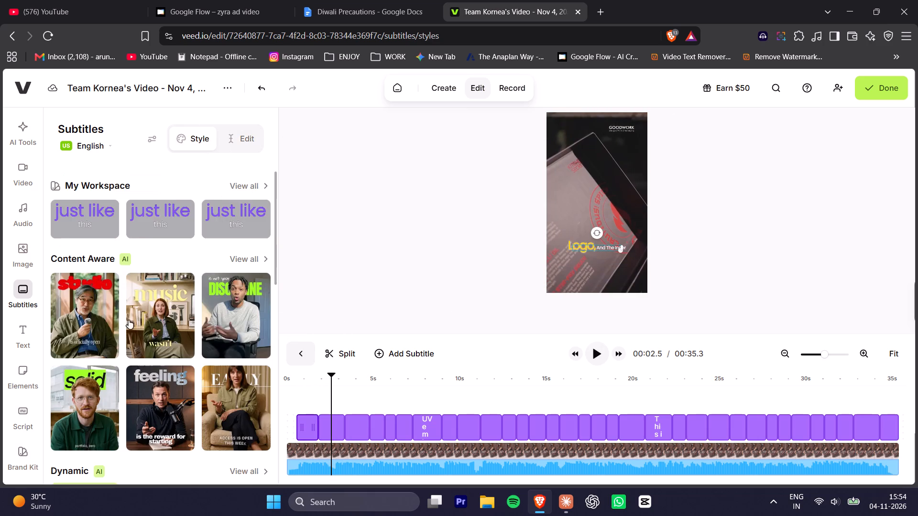
scroll(97, 363, down, 3)
click(99, 381)
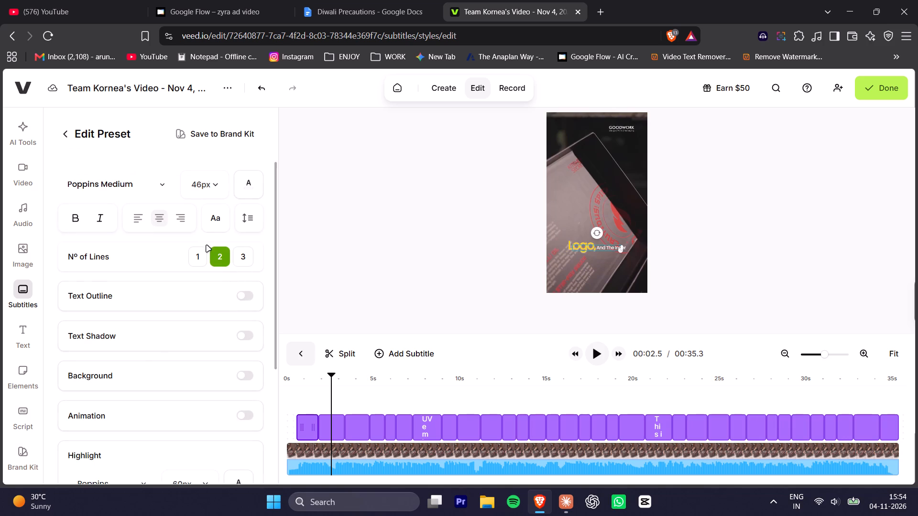
click(211, 182)
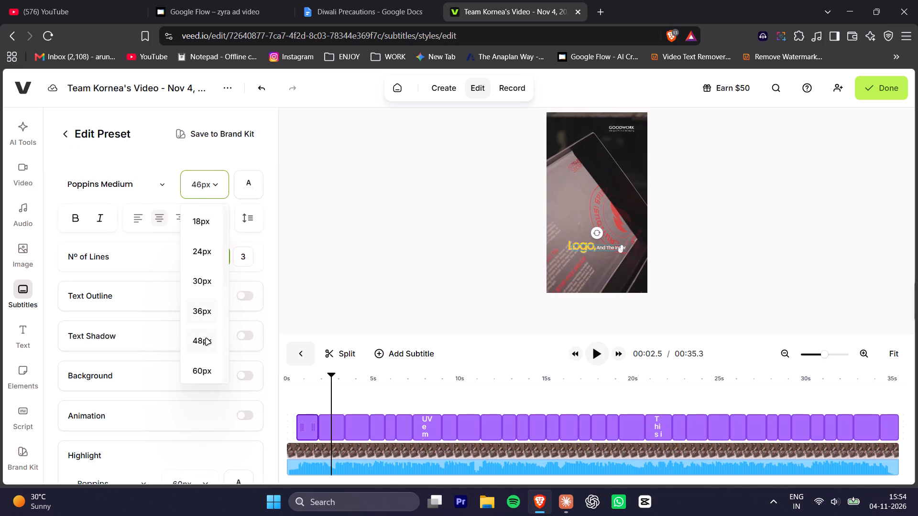
click(205, 368)
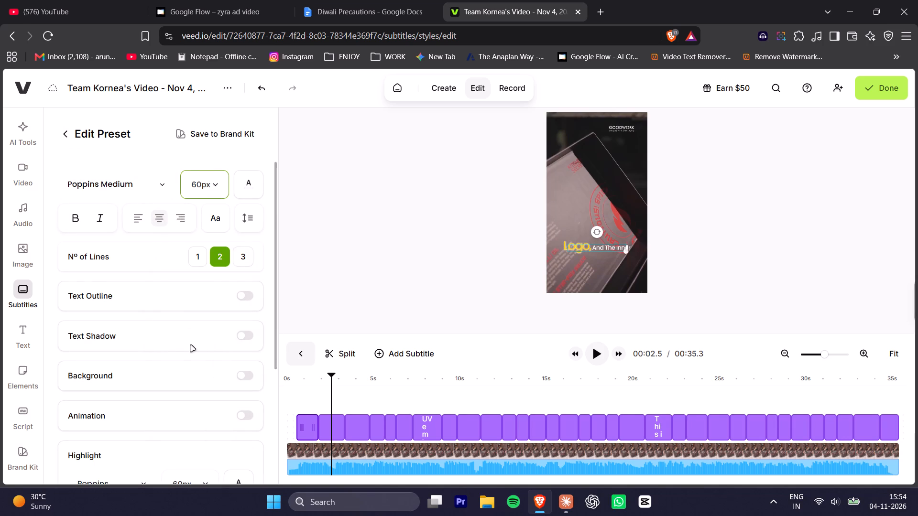
Set the preset's Highlight text size to 48px.
scroll(188, 345, down, 3)
click(200, 308)
scroll(193, 393, down, 2)
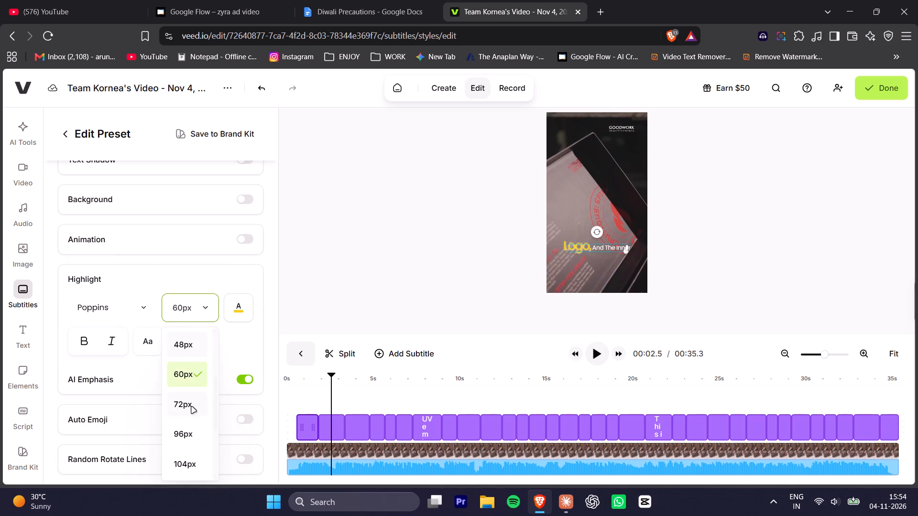
click(185, 351)
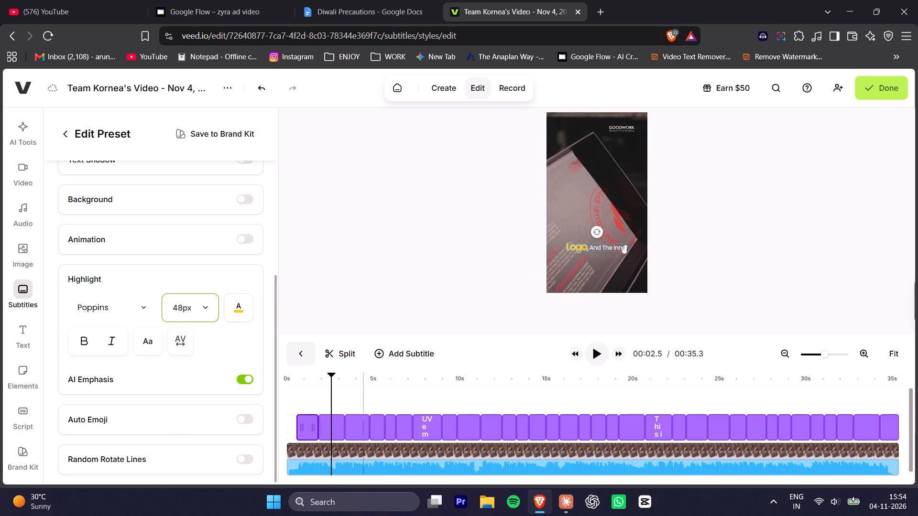
Replay the video from the start to review the resized subtitles and highlighted words.
click(295, 383)
key(space)
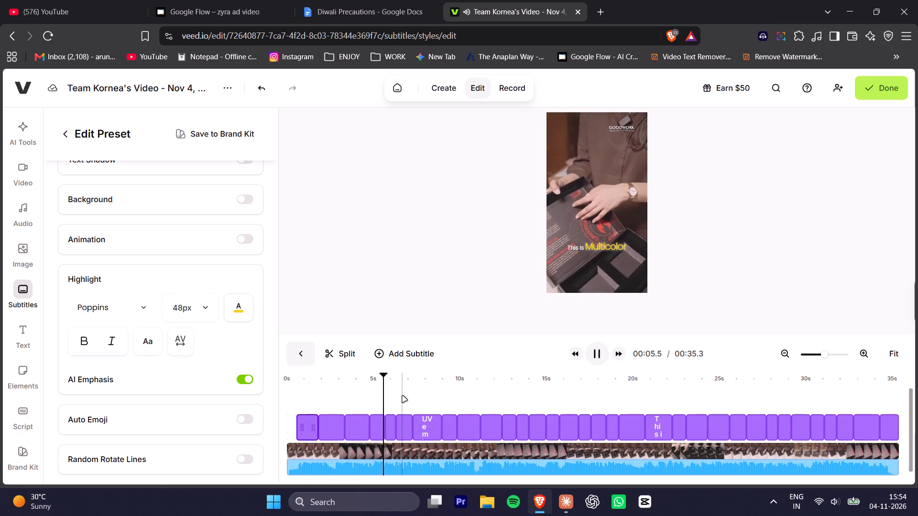
key(space)
key(space)
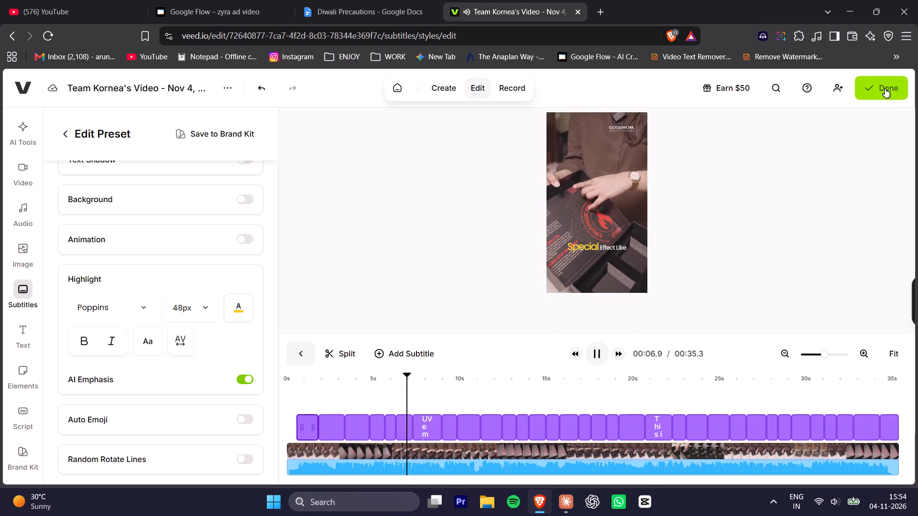
Finish editing and render the video with the resized subtitles.
click(885, 89)
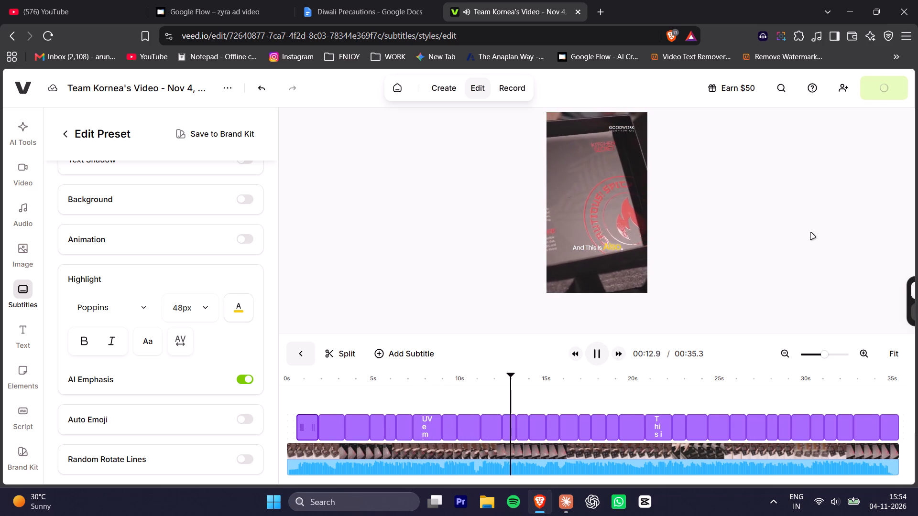
key(space)
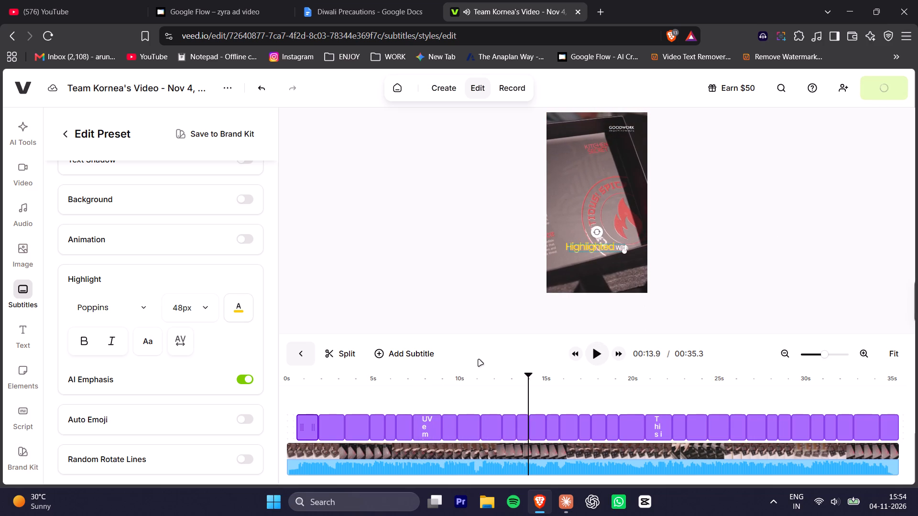
drag(363, 376, 231, 376)
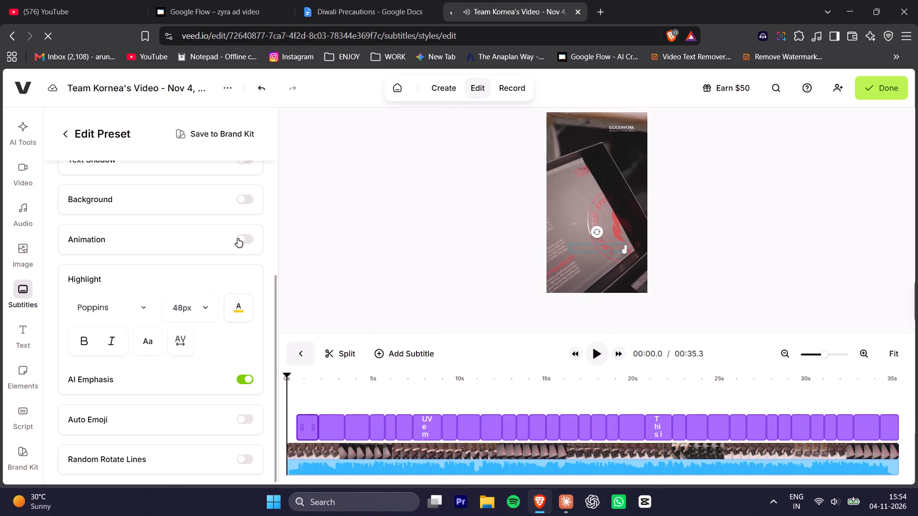
click(241, 240)
click(287, 250)
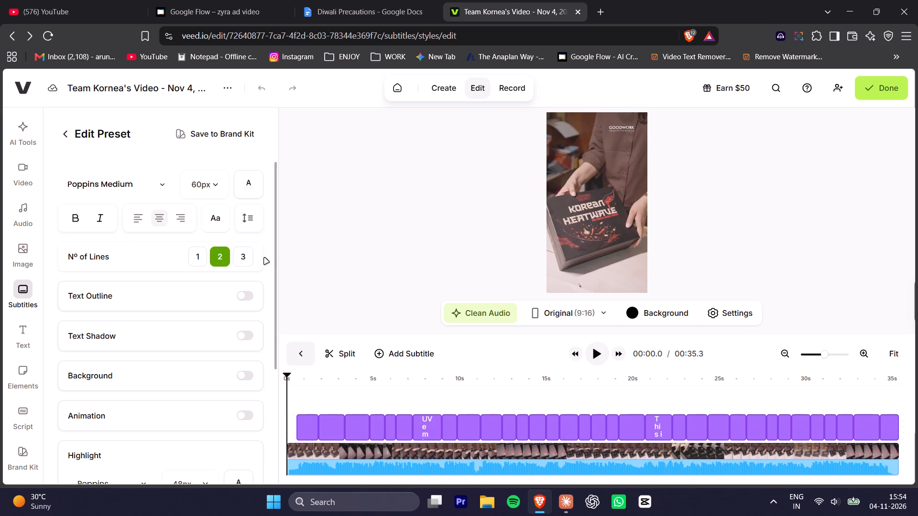
Turn on Text Shadow for the subtitle preset, raise its strength slightly and fine-tune its additional shadow settings using the opening subtitle as preview.
click(300, 377)
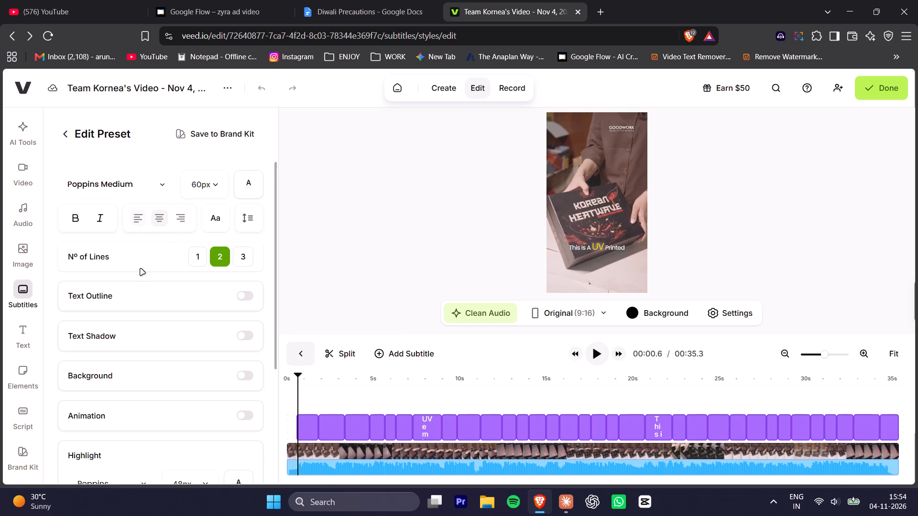
click(243, 332)
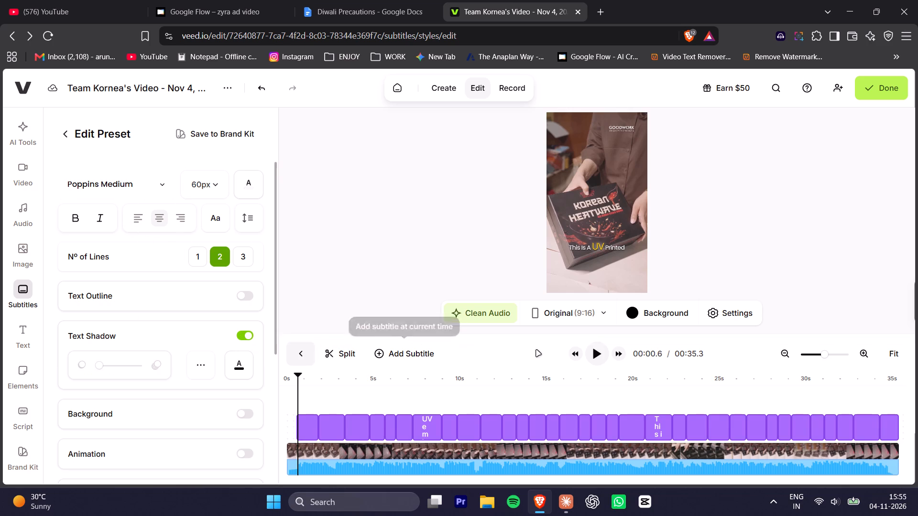
ctrl+scroll(587, 234, down, 3)
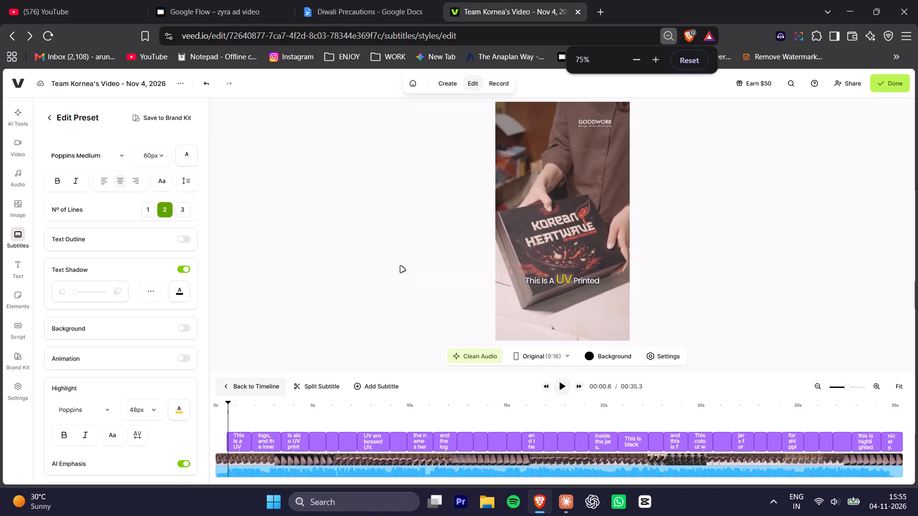
drag(77, 293, 82, 293)
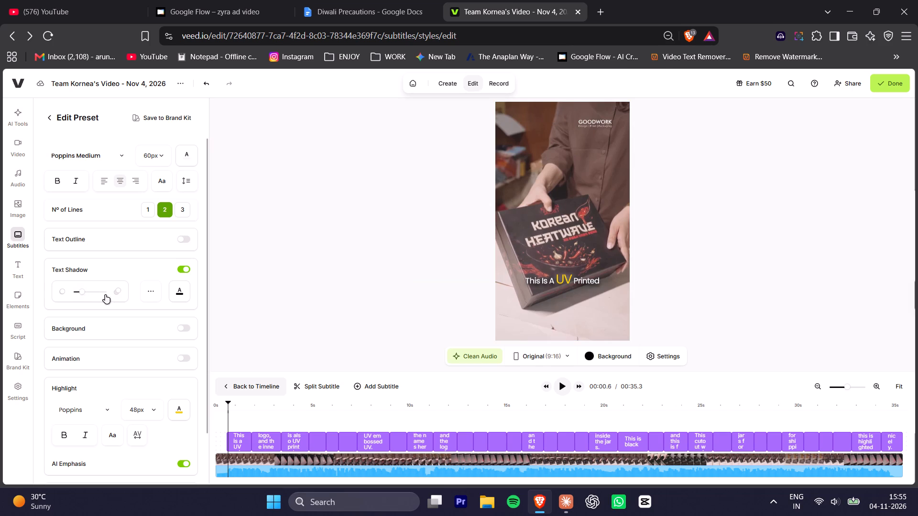
click(151, 292)
drag(218, 336, 223, 335)
click(144, 292)
click(141, 272)
Turn on subtitle animation, choose Float In ↑, and replay the opening subtitles to review it.
scroll(124, 336, down, 1)
click(184, 297)
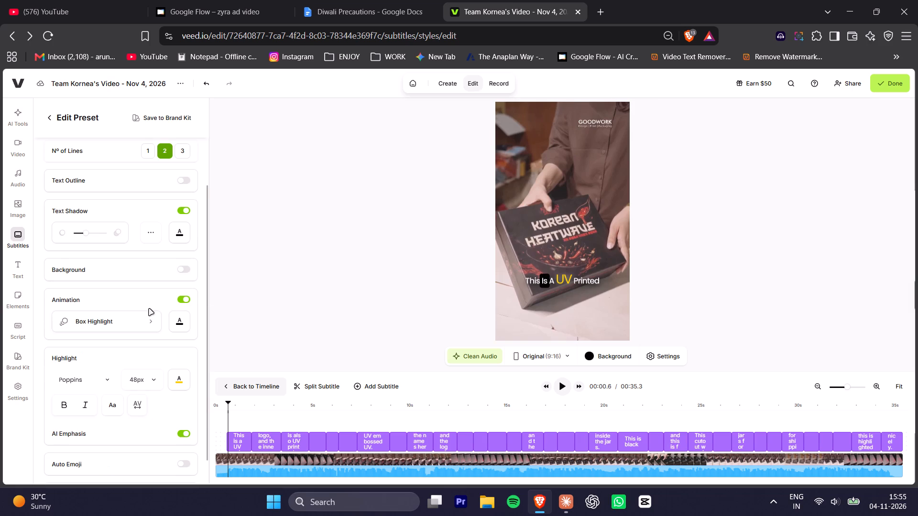
click(122, 322)
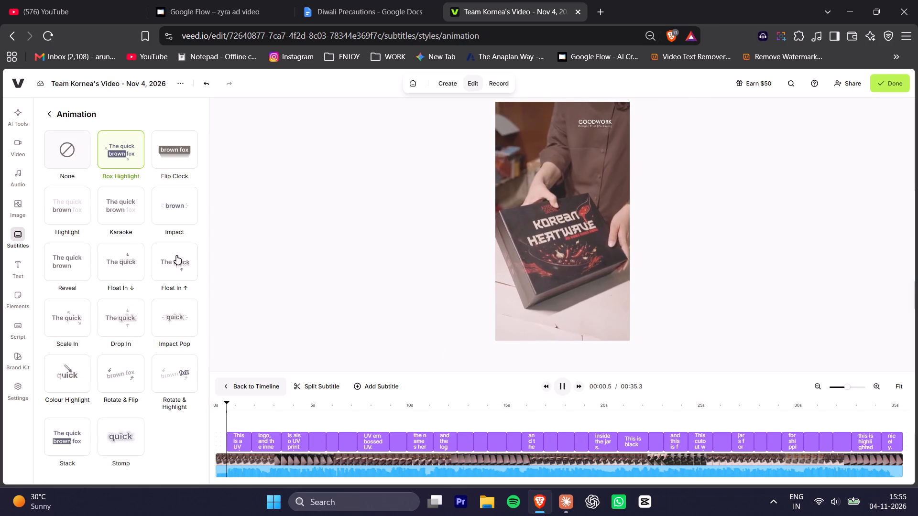
click(175, 258)
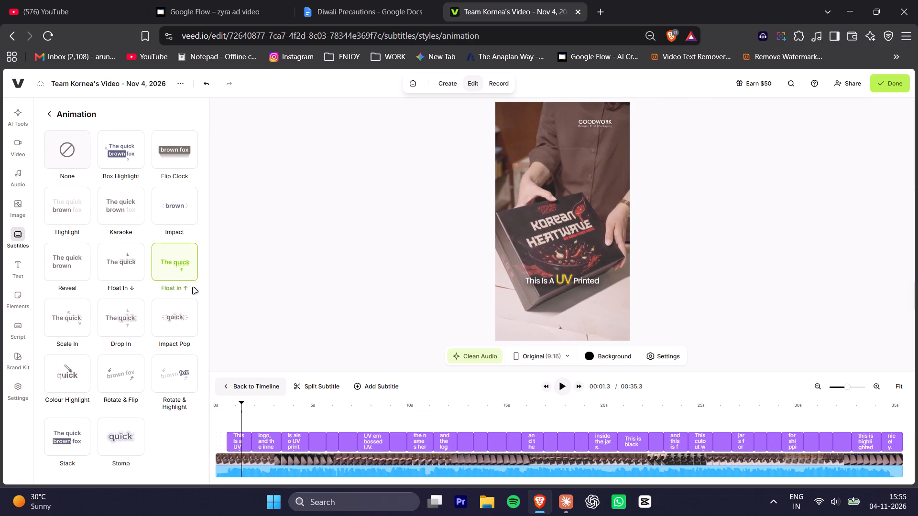
drag(235, 401, 229, 402)
key(space)
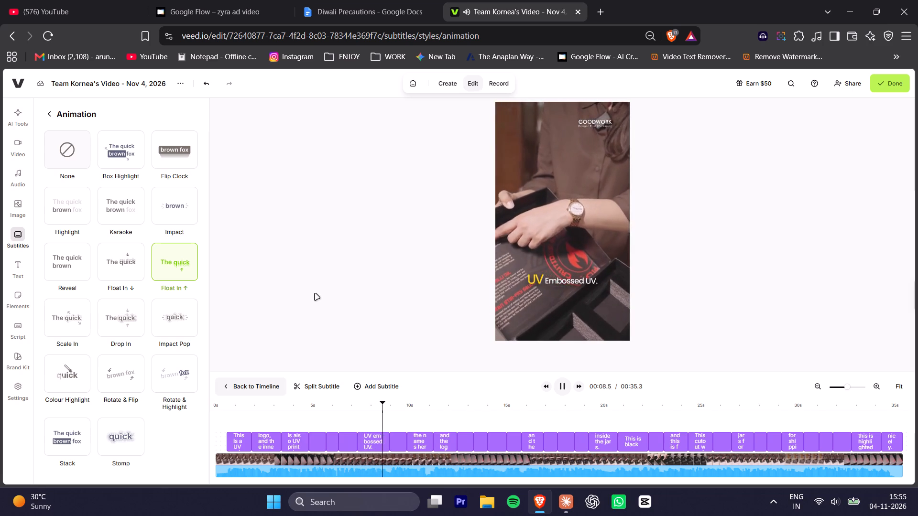
Finish editing and render the video with the shadowed, animated subtitles.
click(891, 78)
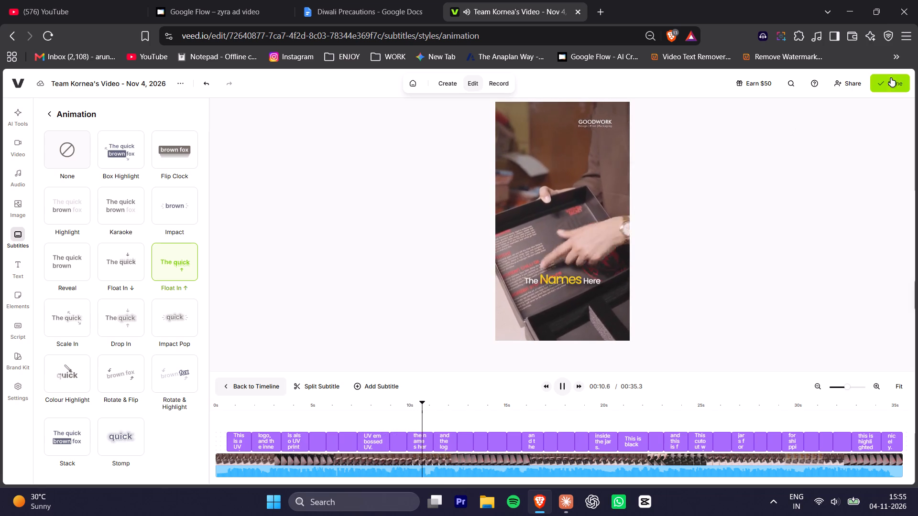